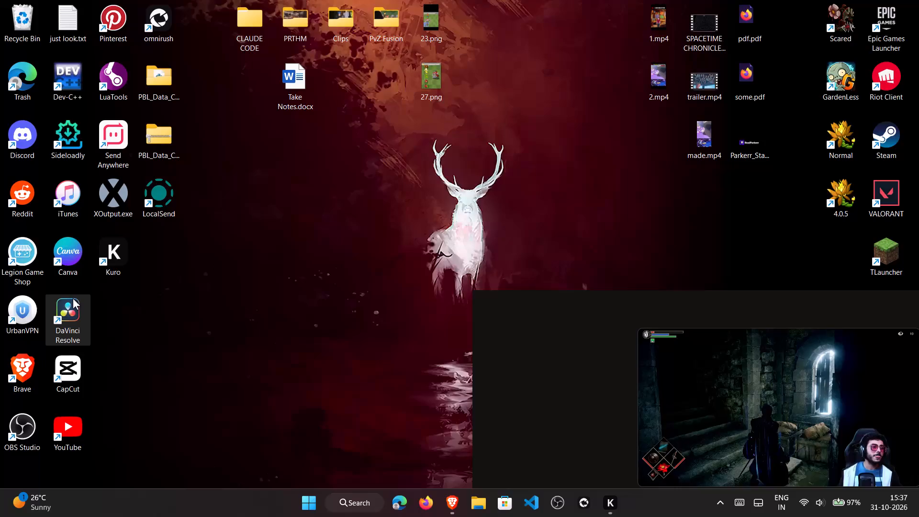
Launch DaVinci Resolve and open the RE ZERO project from the local database.
double_click(73, 298)
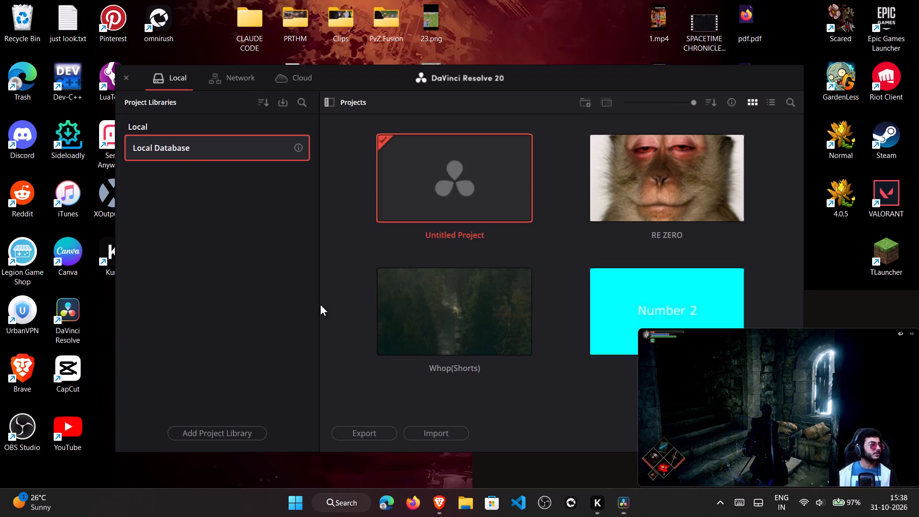
double_click(621, 189)
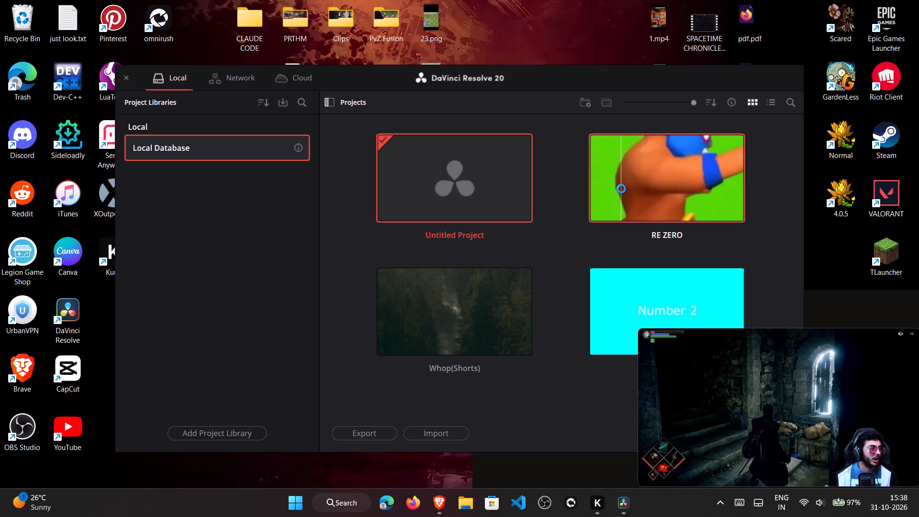
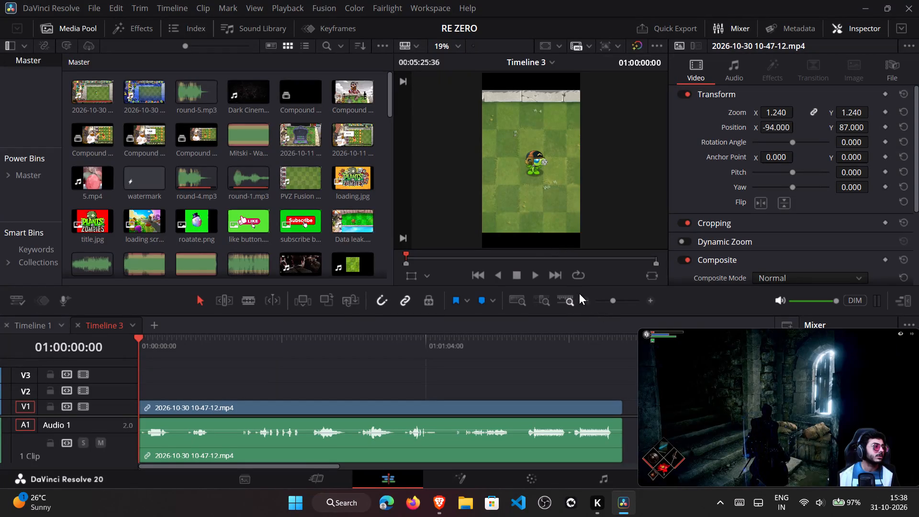
click(583, 296)
drag(145, 351, 156, 350)
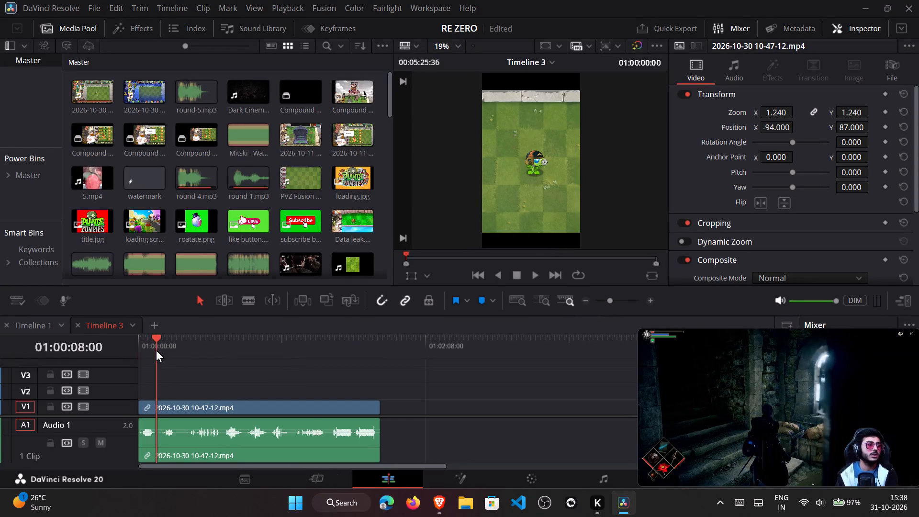
drag(156, 350, 228, 350)
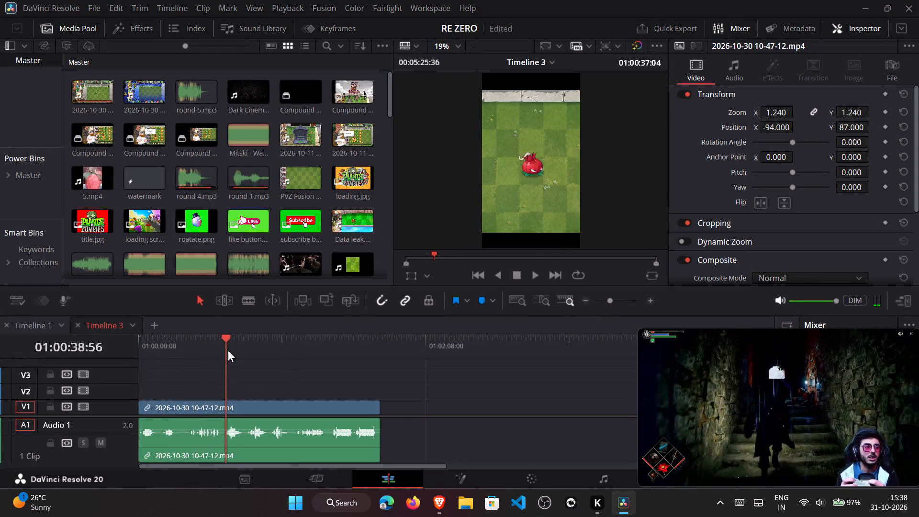
drag(228, 350, 173, 354)
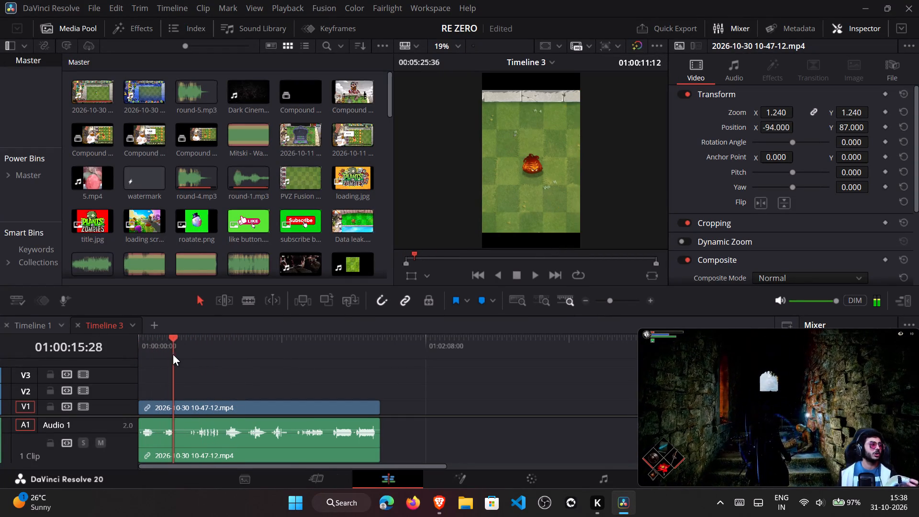
drag(173, 354, 235, 352)
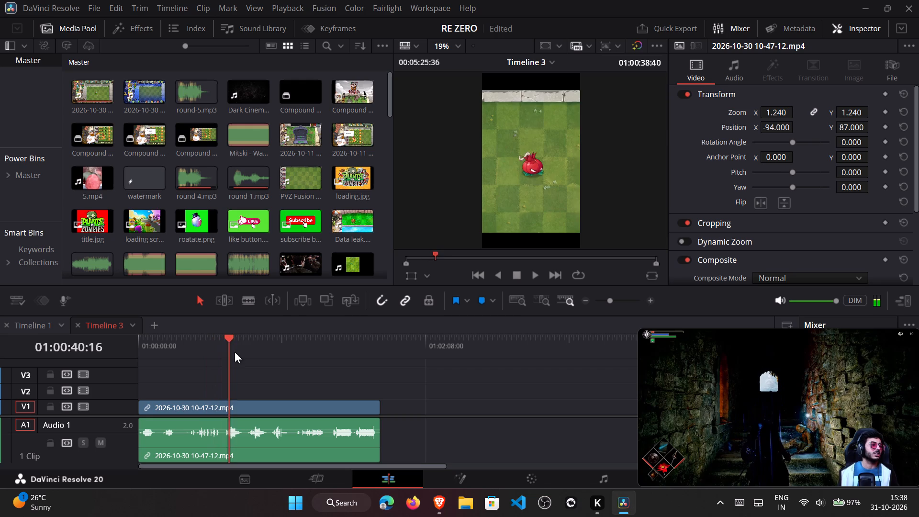
drag(235, 352, 333, 338)
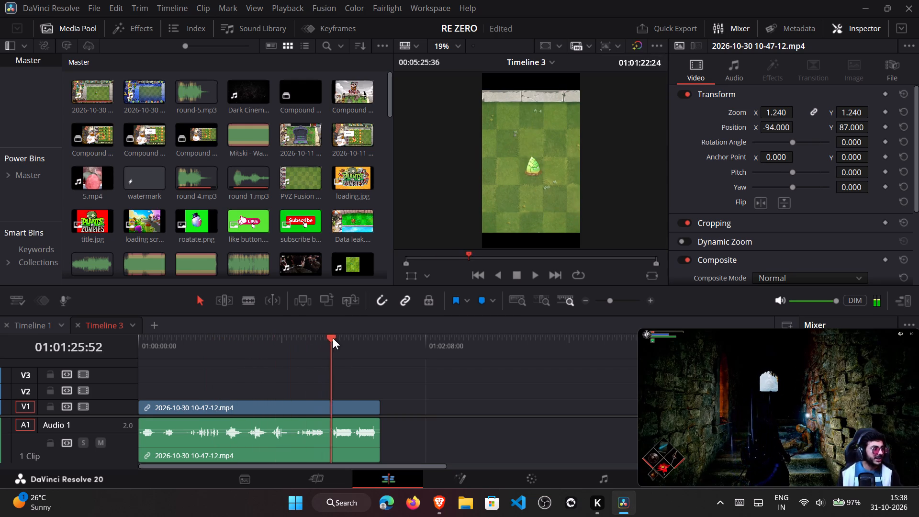
drag(333, 338, 175, 363)
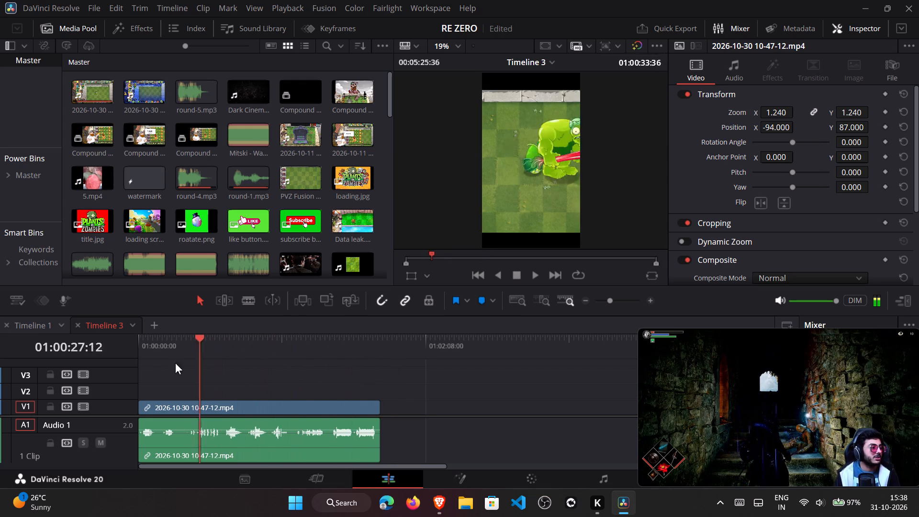
drag(175, 363, 127, 363)
Examine the whole of Timeline 3, including its audio tracks below Audio 1 and the clips beyond the main gameplay clip.
click(190, 399)
scroll(204, 390, down, 3)
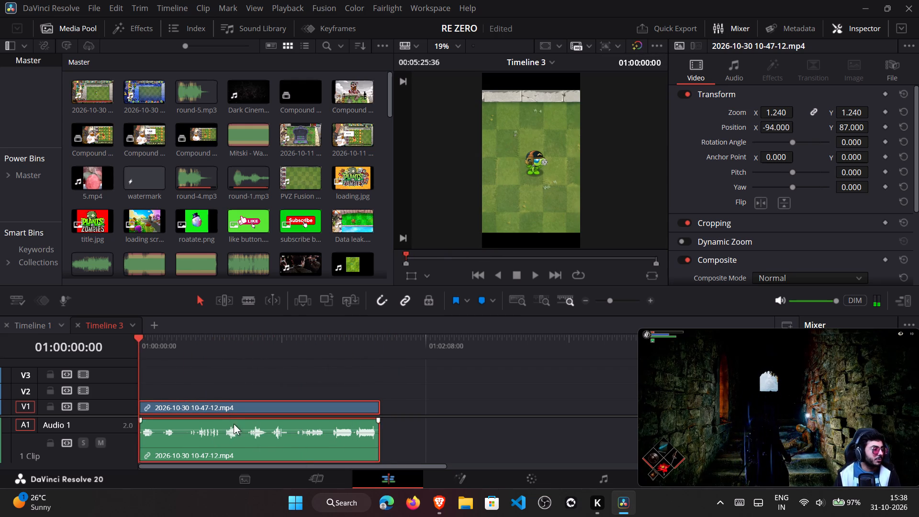
scroll(234, 424, down, 2)
scroll(351, 428, up, 2)
click(583, 300)
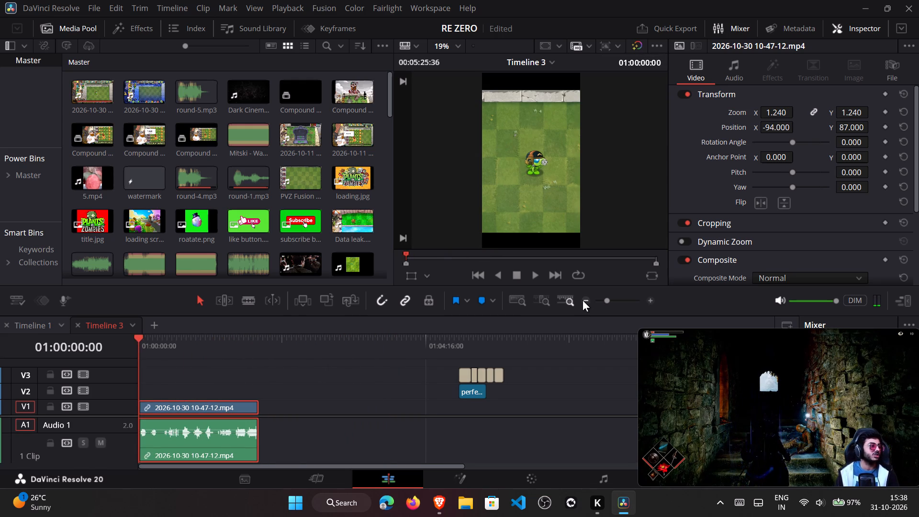
scroll(502, 386, down, 4)
scroll(503, 428, up, 5)
scroll(503, 428, down, 1)
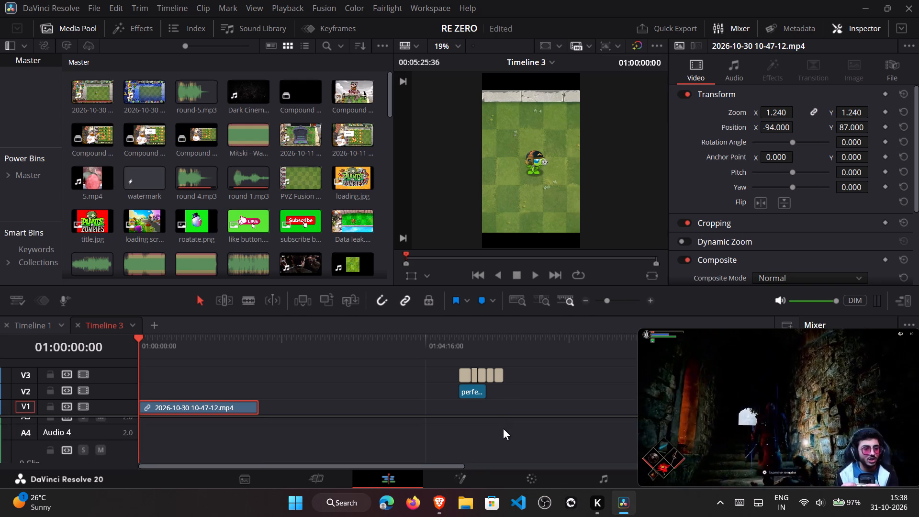
scroll(503, 428, down, 1)
scroll(503, 428, up, 1)
drag(512, 455, 507, 456)
scroll(513, 419, up, 4)
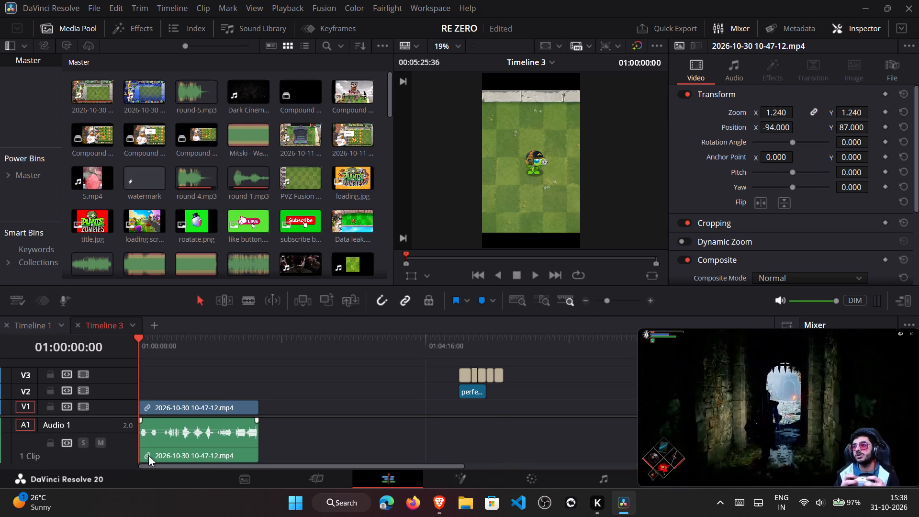
Reduce the height of the Audio 1 track so that the A2 track fits beneath it.
drag(123, 462, 121, 446)
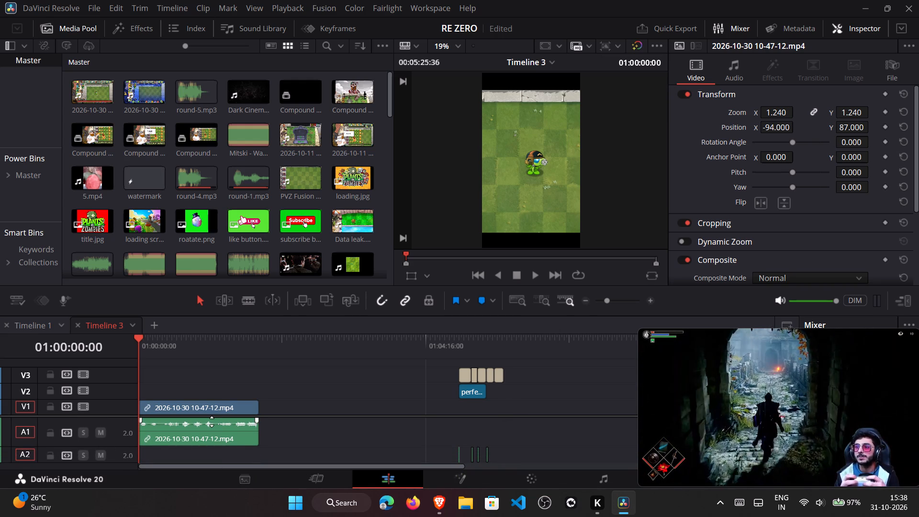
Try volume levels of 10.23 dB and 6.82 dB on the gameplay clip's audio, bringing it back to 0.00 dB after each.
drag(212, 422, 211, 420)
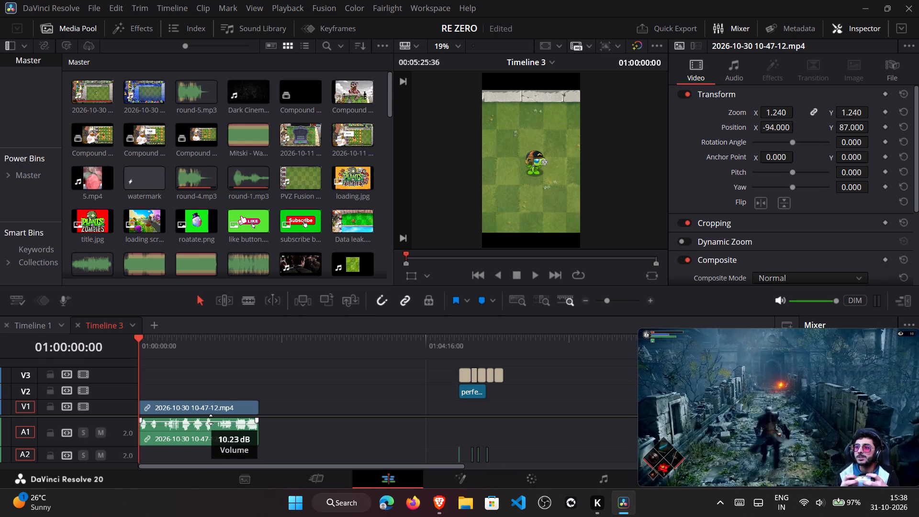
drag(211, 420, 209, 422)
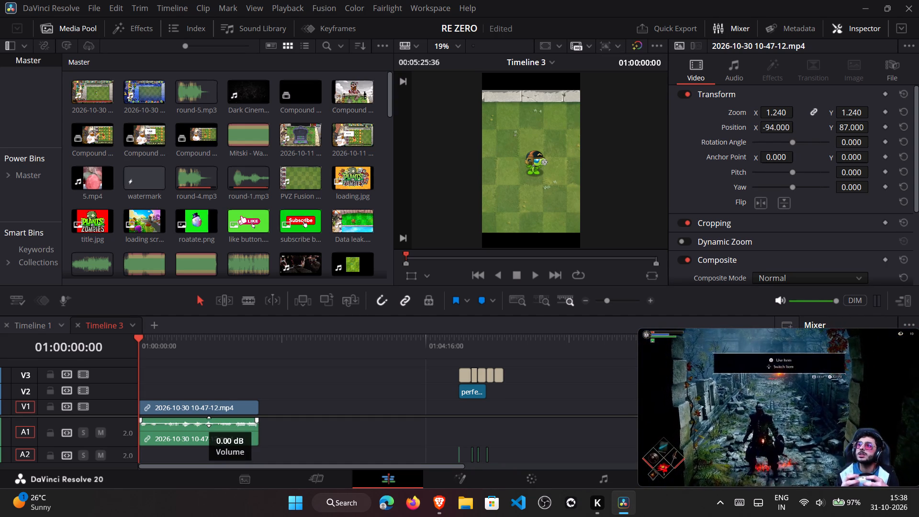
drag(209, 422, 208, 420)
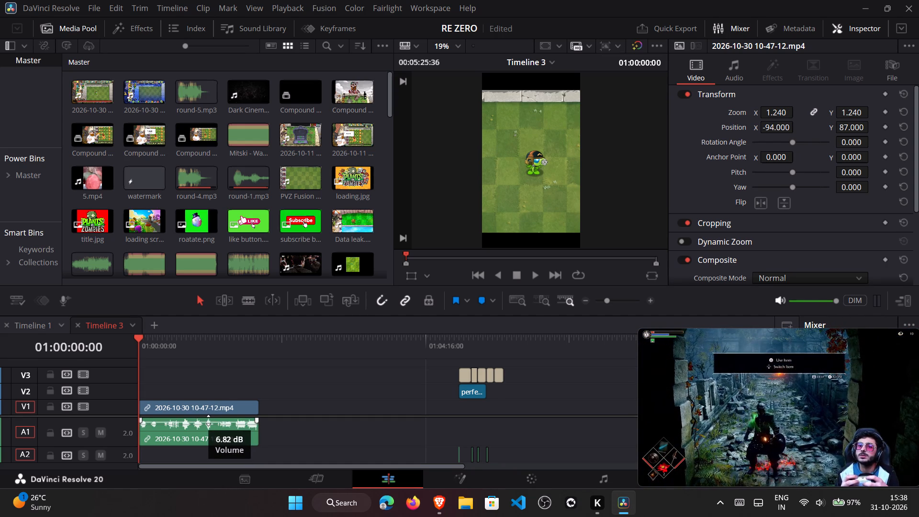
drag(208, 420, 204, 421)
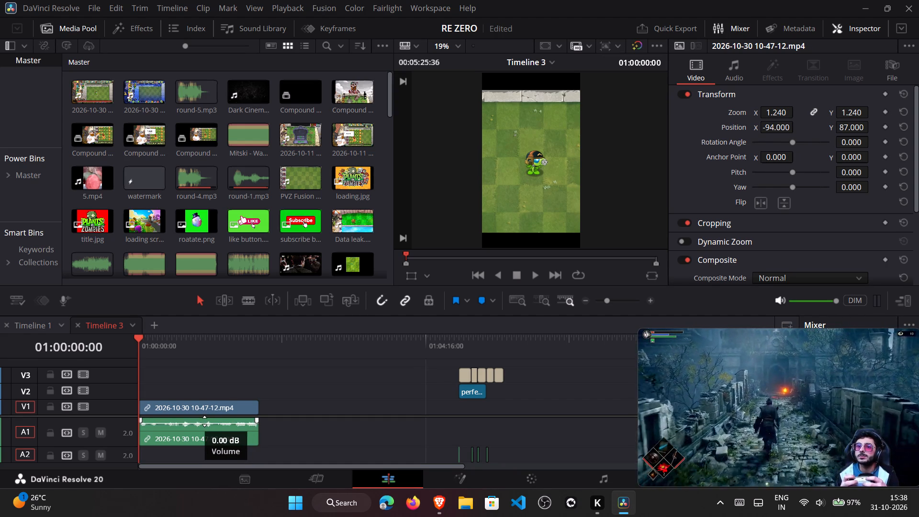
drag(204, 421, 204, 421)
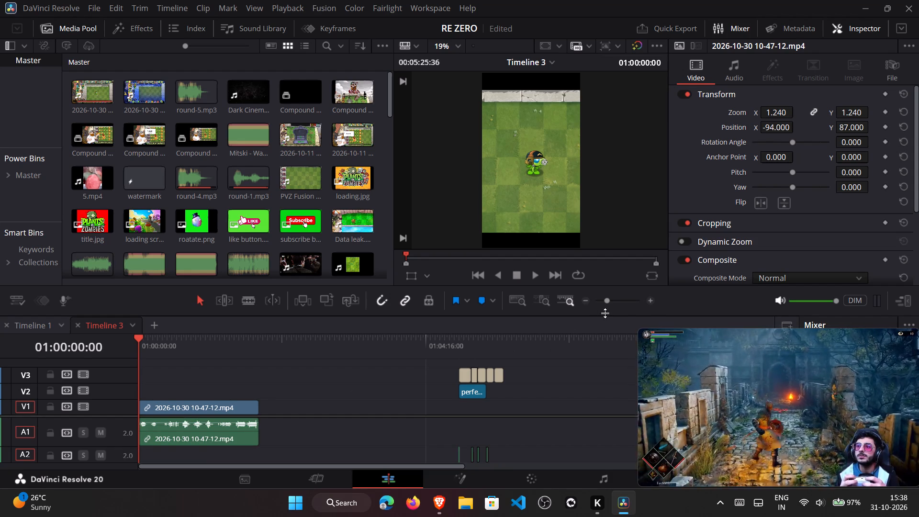
Scrub the opening seconds of the gameplay clip and return the playhead to the start of Timeline 3.
double_click(650, 297)
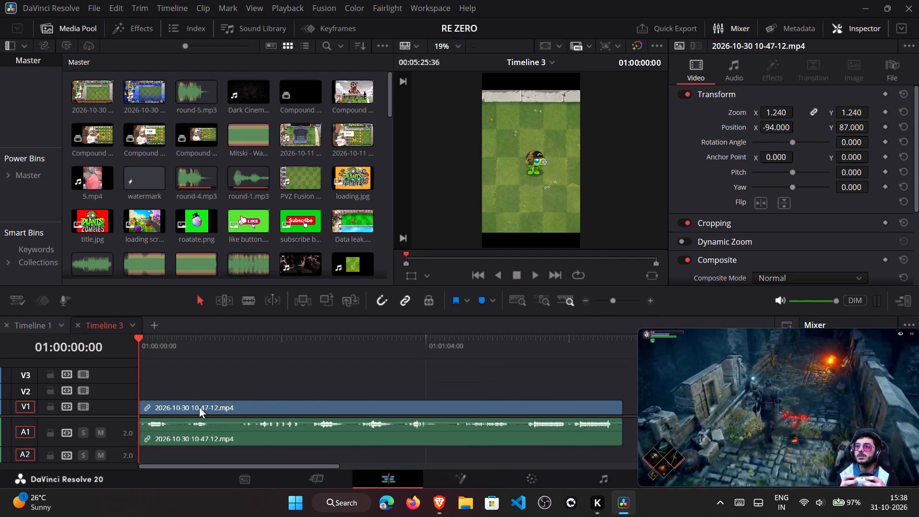
drag(146, 354, 152, 354)
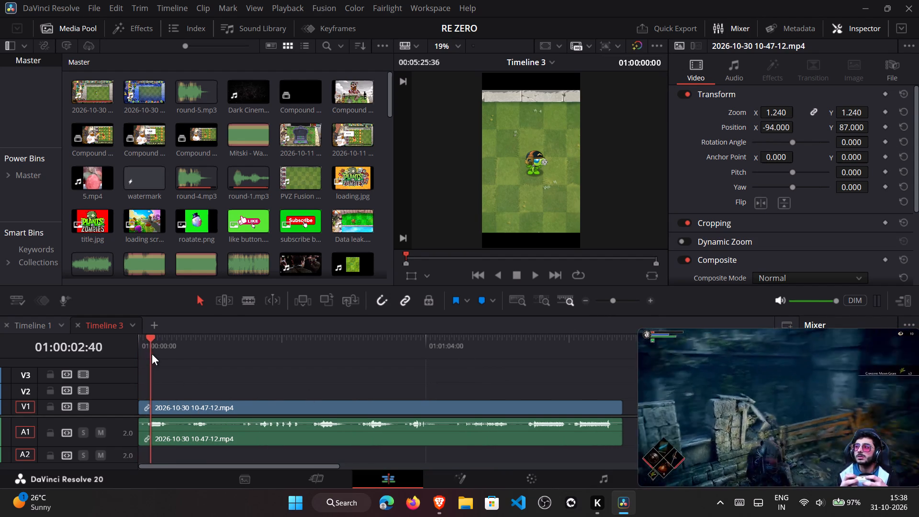
drag(152, 354, 118, 352)
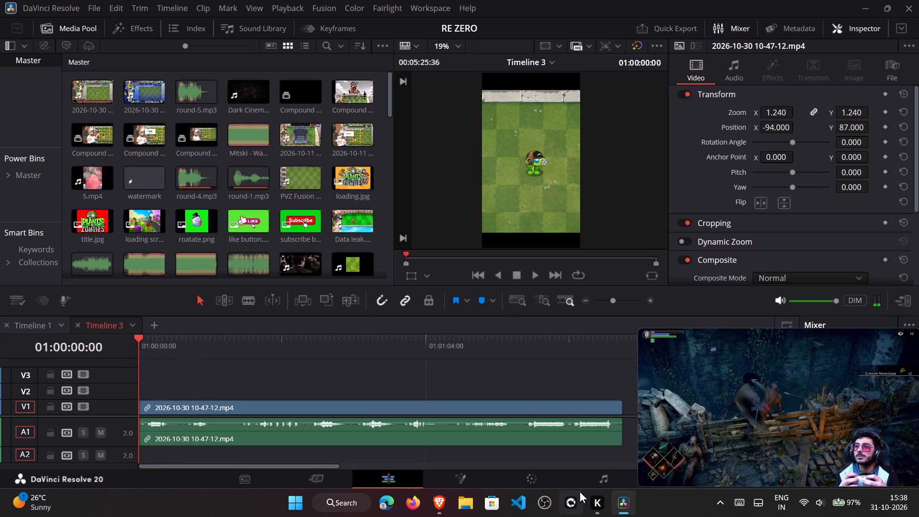
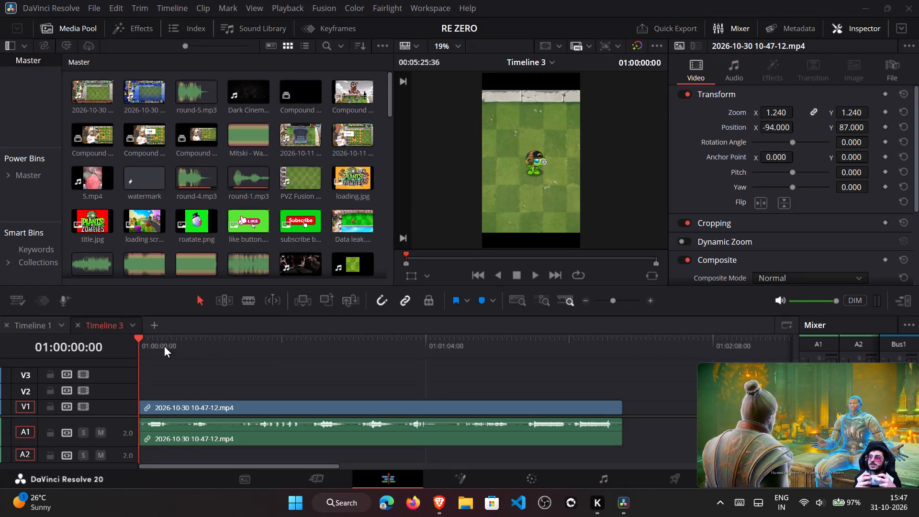
Switch to File Explorer and bring up its Home view with the local media folders.
click(459, 514)
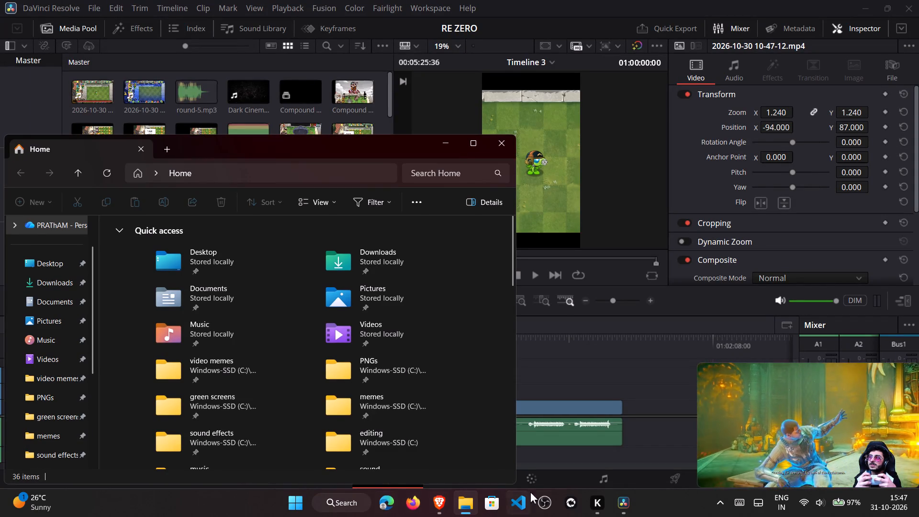
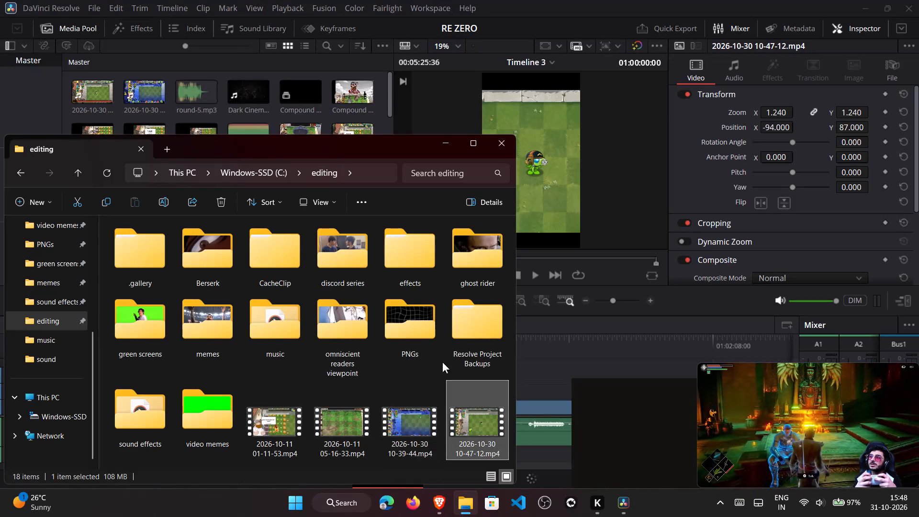
click(430, 407)
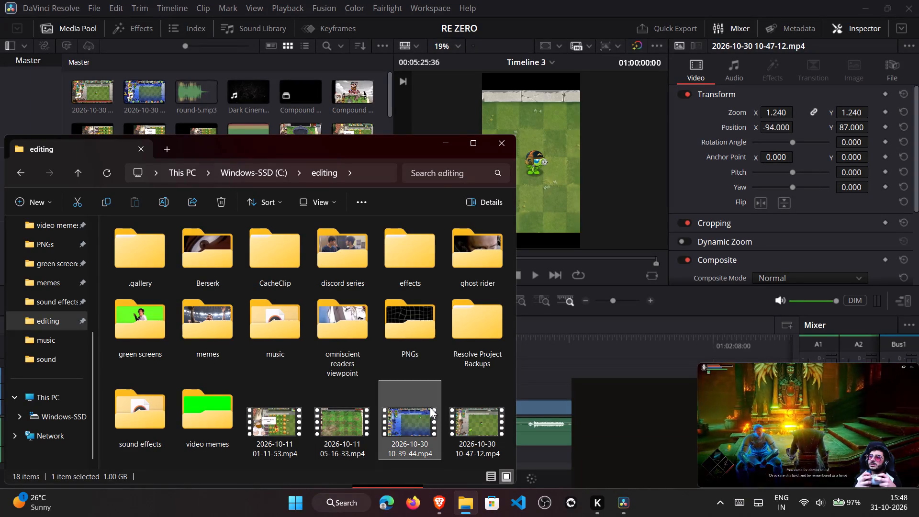
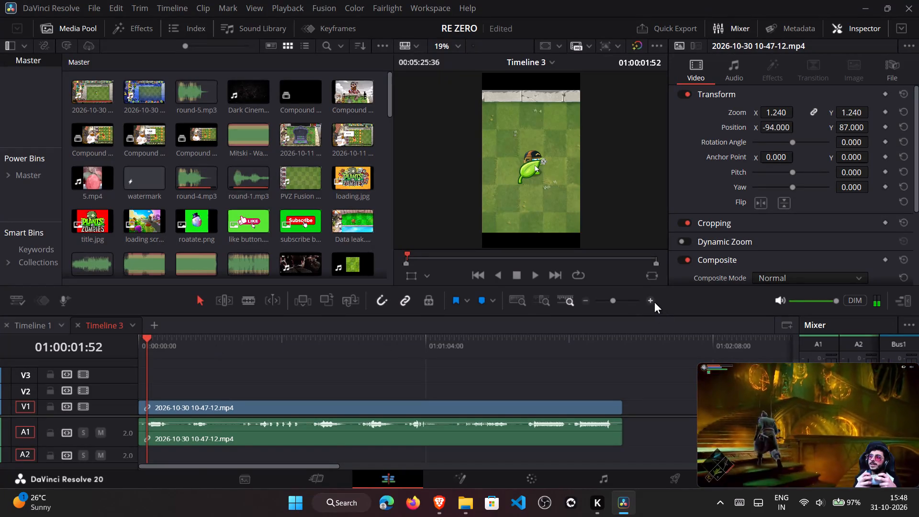
double_click(654, 302)
click(144, 350)
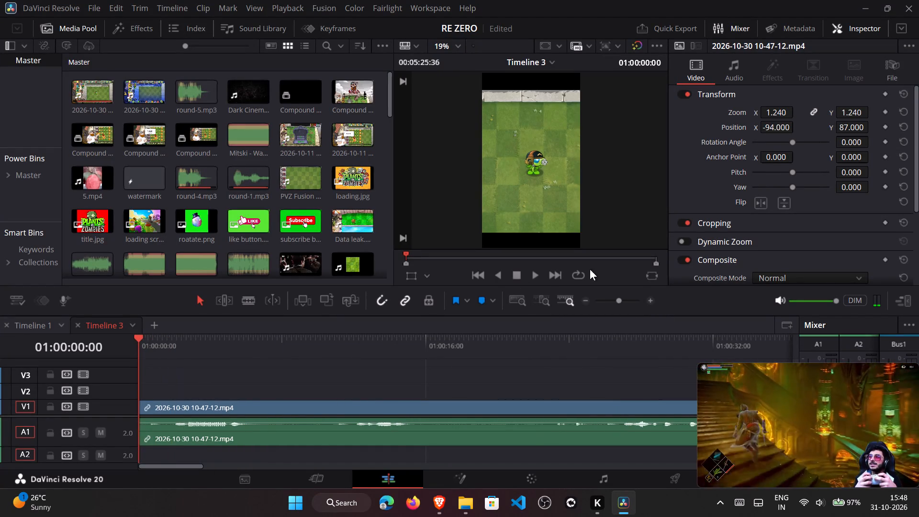
click(539, 279)
click(513, 275)
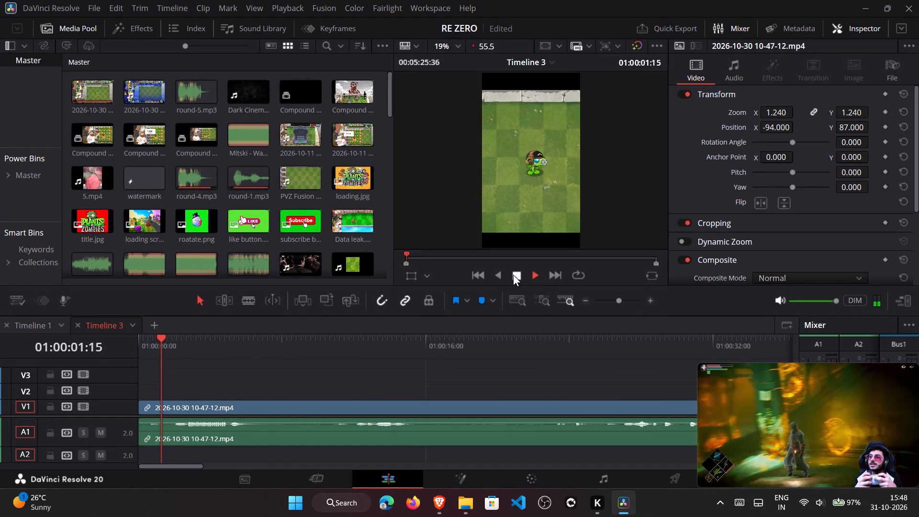
click(566, 405)
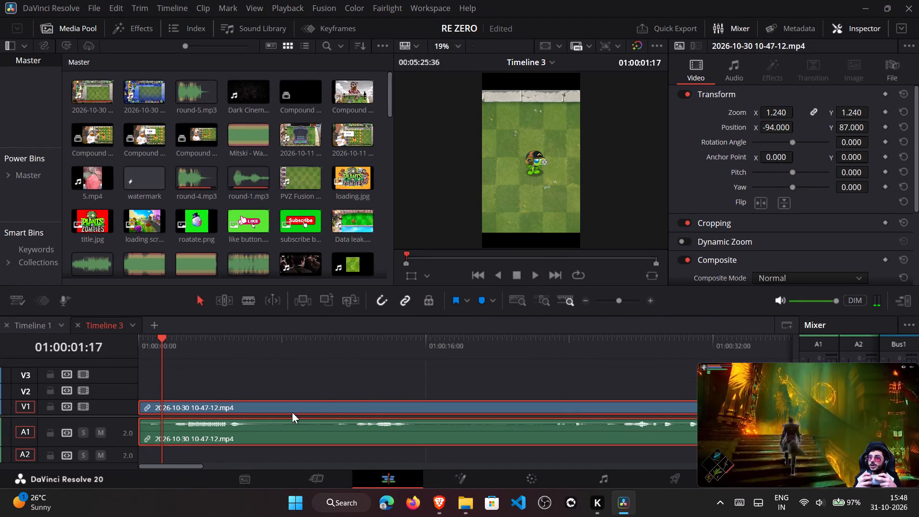
drag(122, 446, 123, 453)
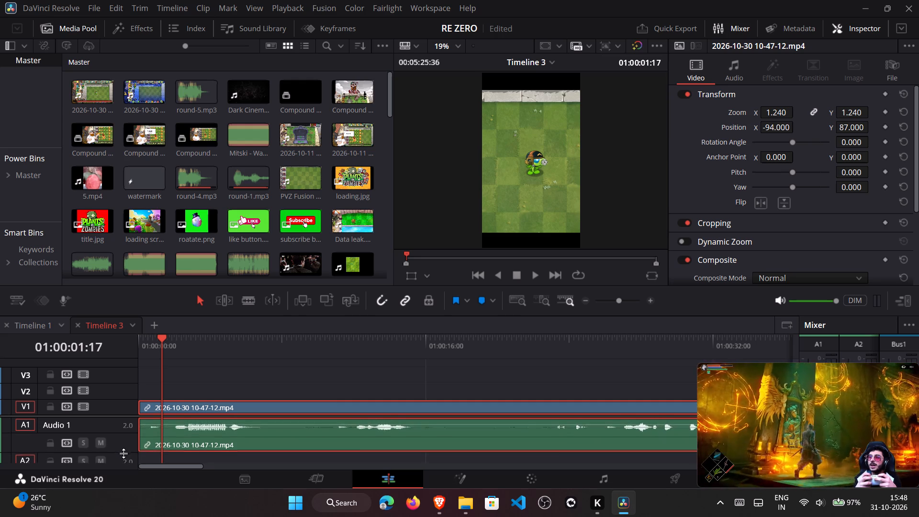
drag(123, 453, 124, 463)
drag(156, 466, 151, 466)
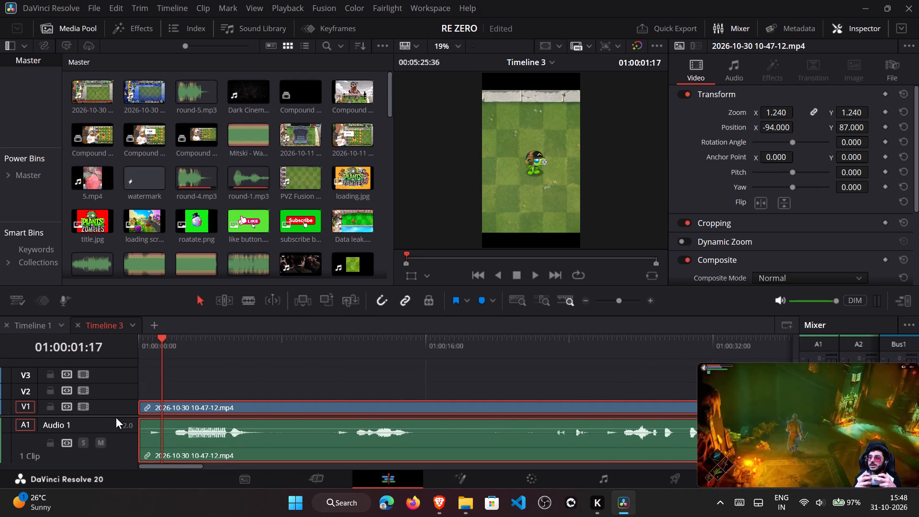
drag(118, 414, 121, 405)
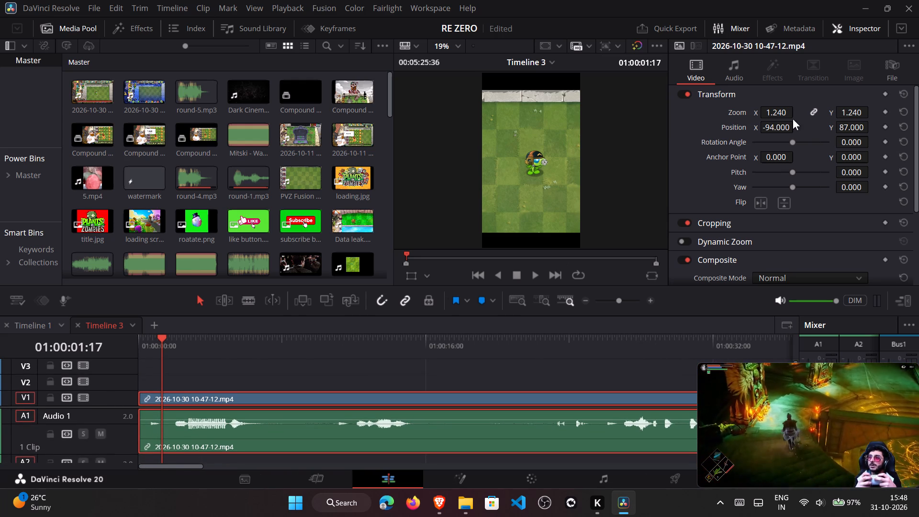
Set the gameplay clip's Position X to -109.
drag(783, 130, 776, 129)
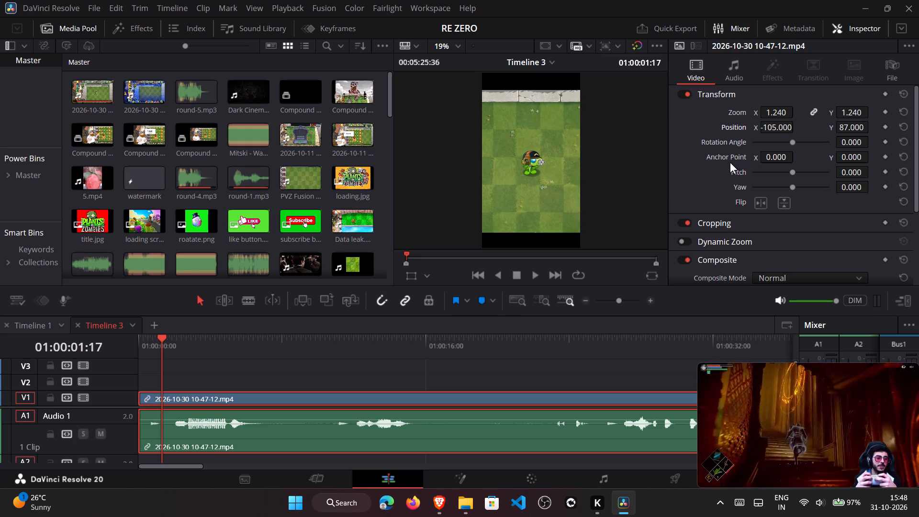
click(768, 124)
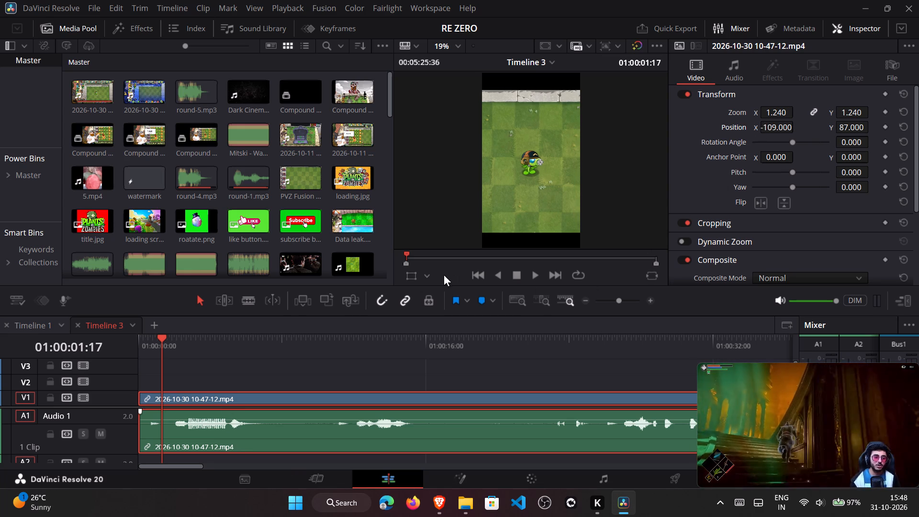
Crop the gameplay clip in the viewer, cutting the stone path off the top and a thin strip off the bottom.
click(430, 272)
click(427, 274)
click(432, 311)
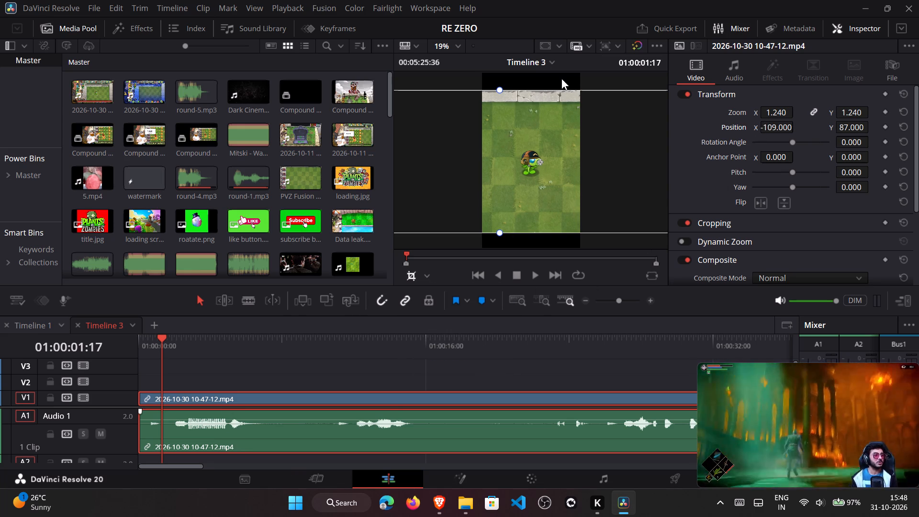
drag(500, 86, 495, 113)
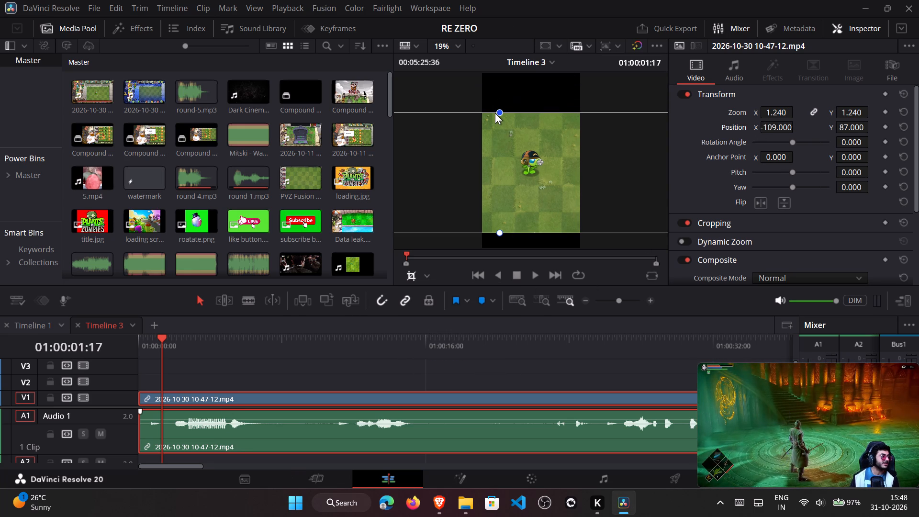
drag(495, 113, 497, 114)
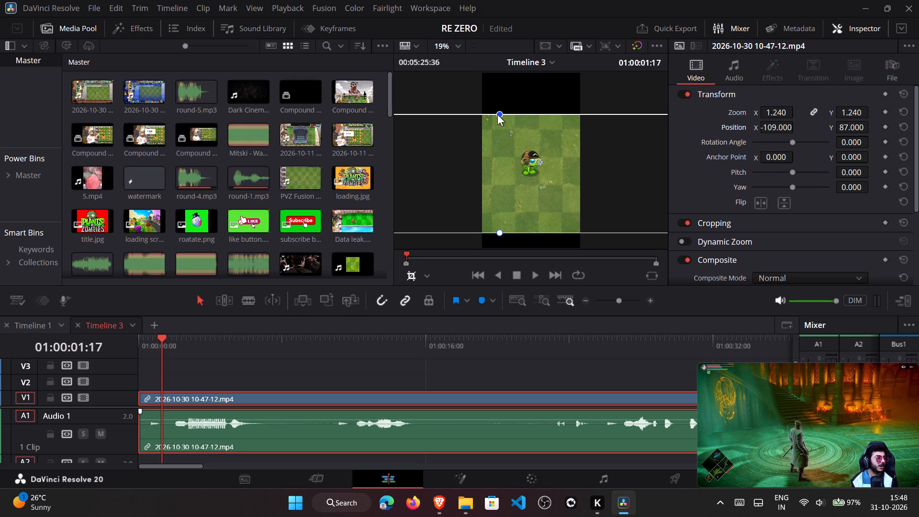
drag(497, 114, 507, 108)
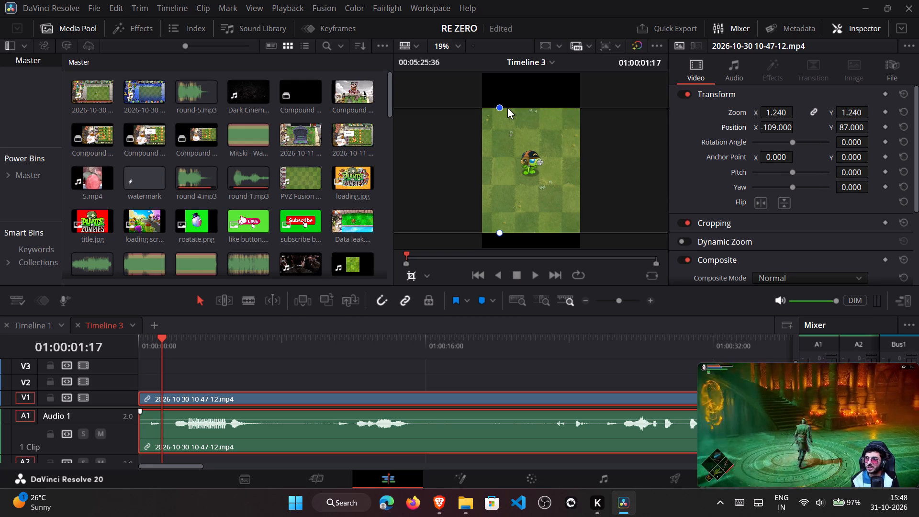
drag(507, 108, 506, 107)
drag(501, 235, 501, 228)
Lower the cropped gameplay clip in the frame by setting its Position Y to 7, and hide the crop overlay.
drag(843, 124, 812, 133)
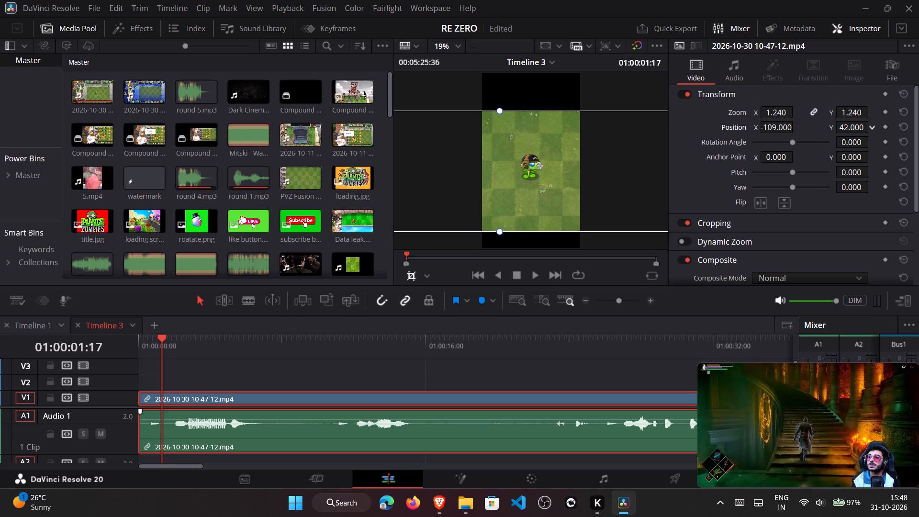
drag(812, 133, 808, 134)
click(408, 279)
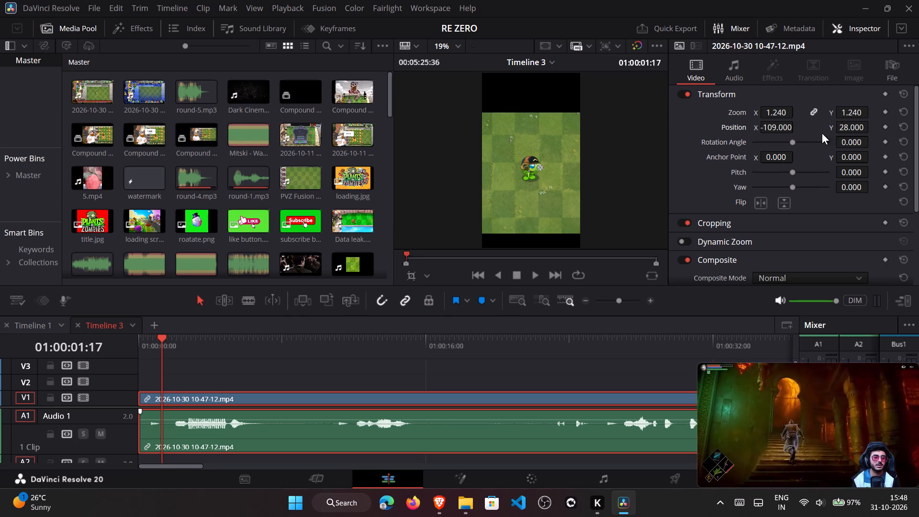
drag(850, 127, 837, 131)
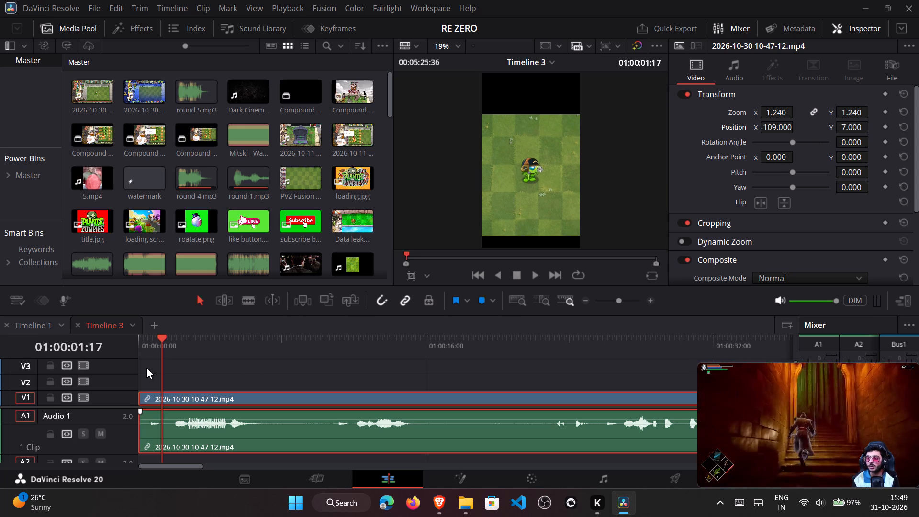
Trim the gameplay clip's beginning to about 01:00:01:20 and move the clip back to the start of the timeline.
drag(147, 356, 139, 357)
click(534, 275)
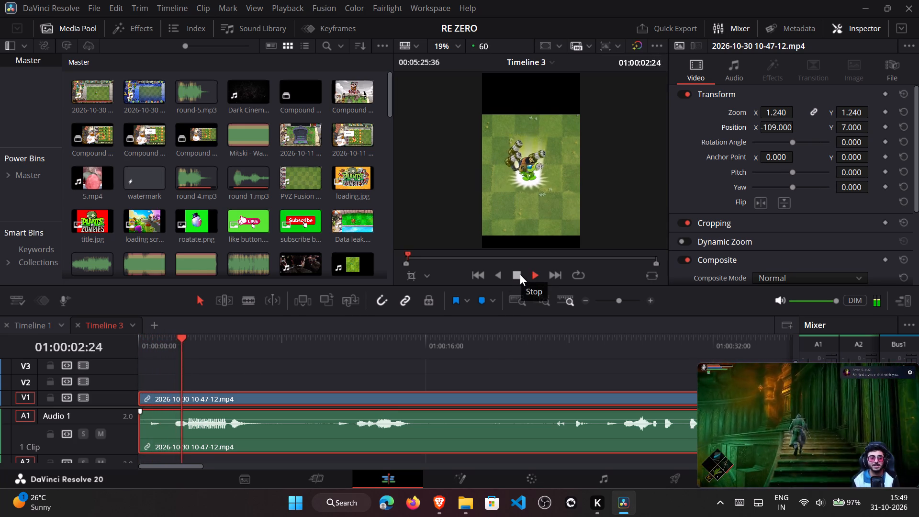
click(520, 274)
drag(157, 346, 162, 345)
drag(145, 398, 167, 393)
drag(192, 393, 163, 394)
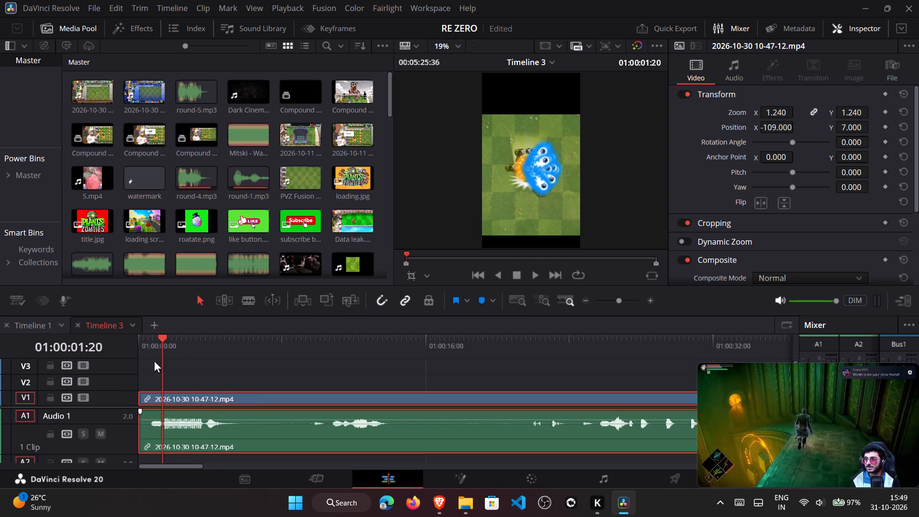
Find the cut point in the gameplay clip and split it at 01:00:06:20 with the Blade tool.
drag(153, 352, 232, 355)
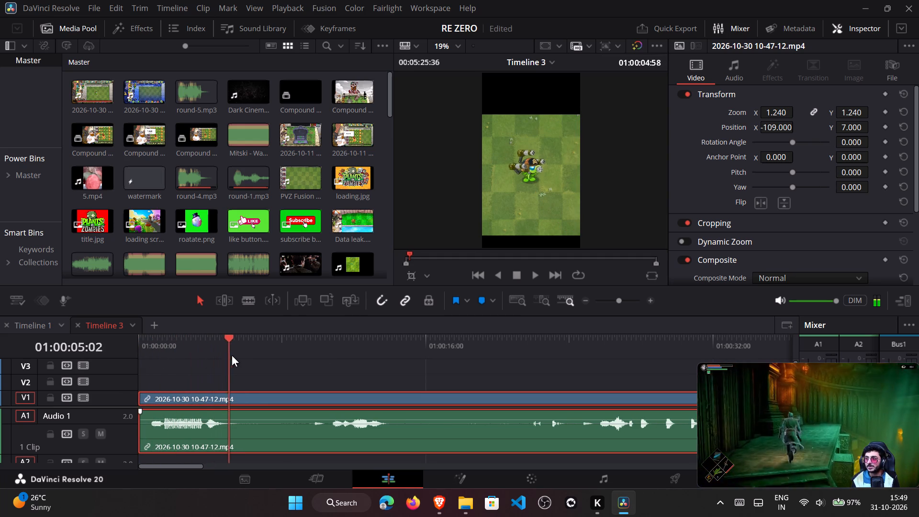
drag(232, 355, 316, 349)
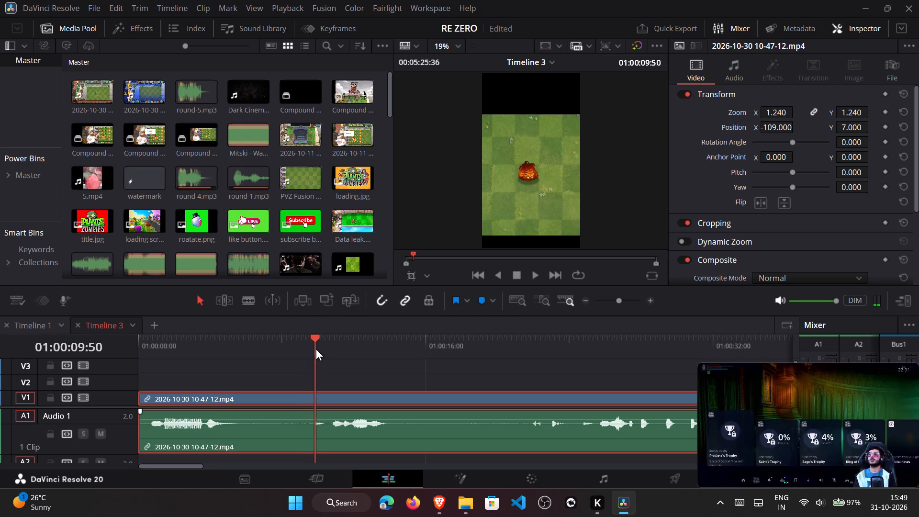
drag(316, 349, 252, 343)
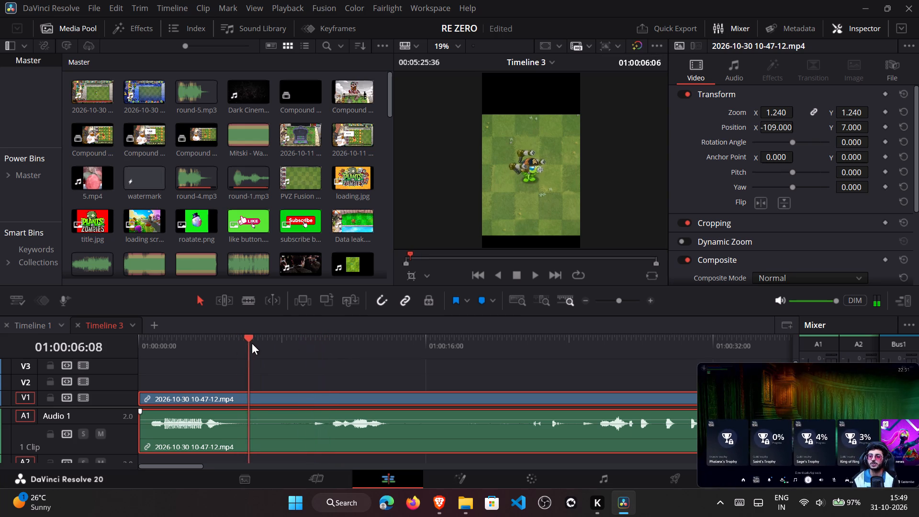
drag(252, 343, 252, 344)
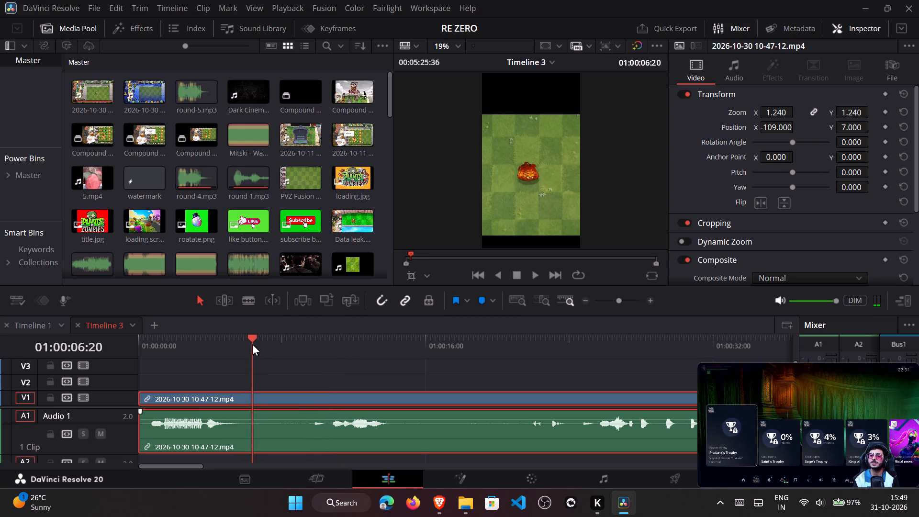
drag(252, 344, 254, 344)
click(243, 307)
click(253, 345)
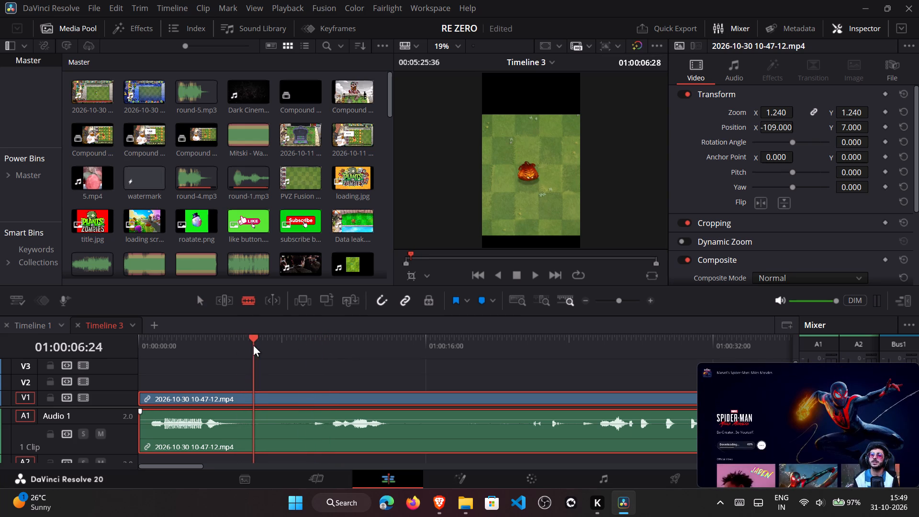
click(251, 393)
click(200, 306)
Trim the second segment's start to about 01:00:08:48 and close the gap against the first segment.
drag(257, 398, 301, 389)
click(293, 350)
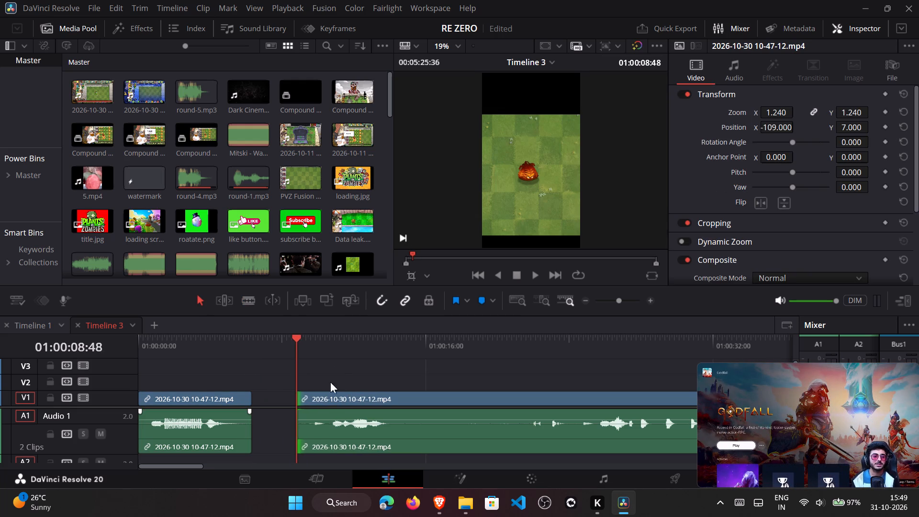
drag(336, 402, 296, 405)
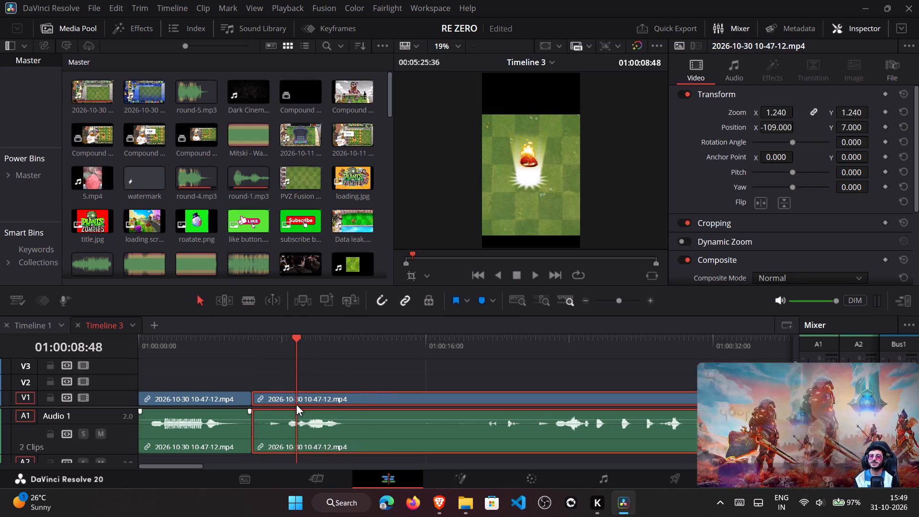
Play through the join between the segments and split the second segment at 01:00:13:28.
click(245, 347)
click(236, 348)
click(529, 274)
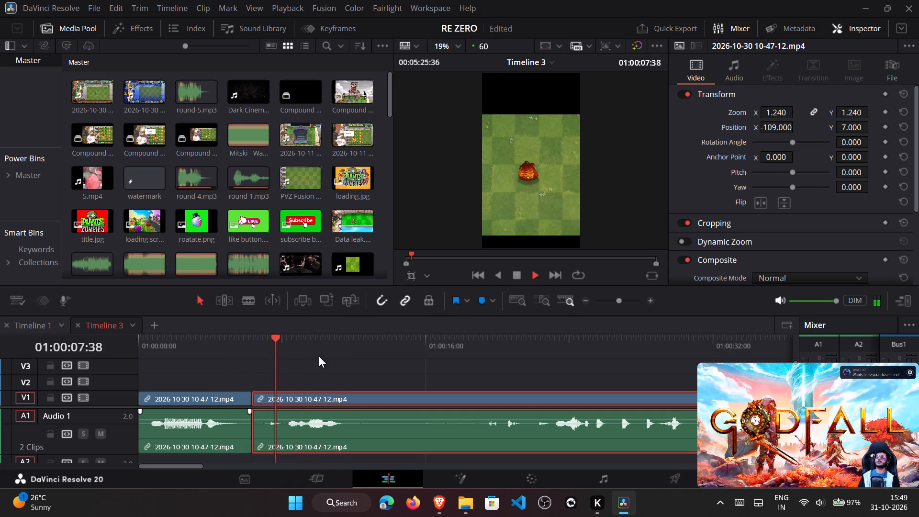
click(515, 274)
drag(319, 355, 348, 353)
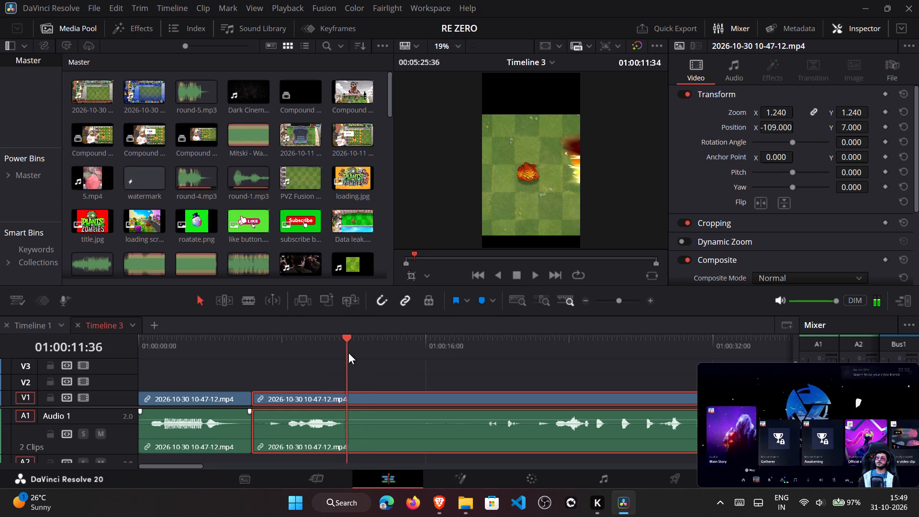
drag(348, 353, 381, 349)
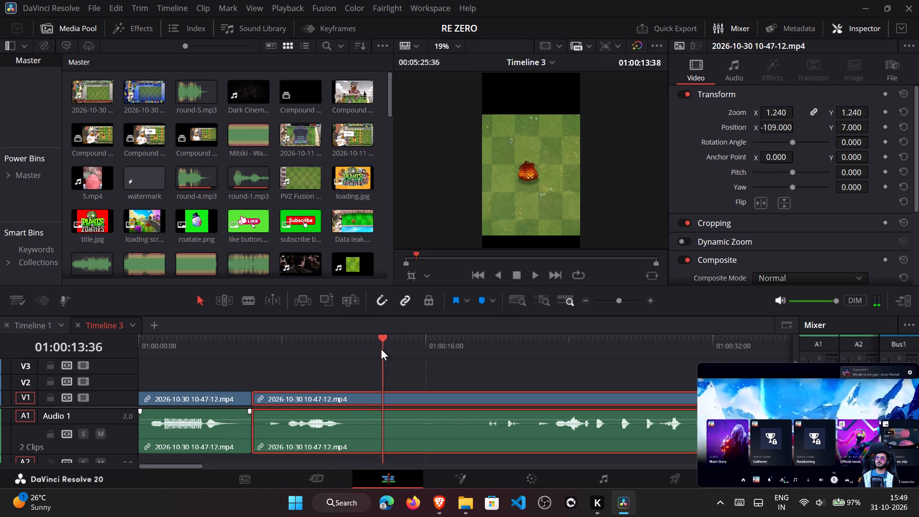
drag(381, 349, 380, 349)
click(246, 306)
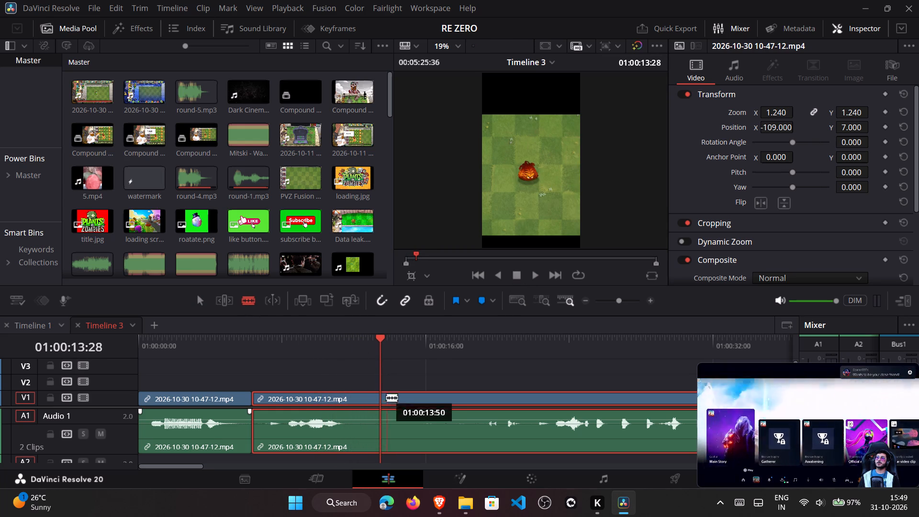
click(381, 401)
click(202, 312)
click(206, 307)
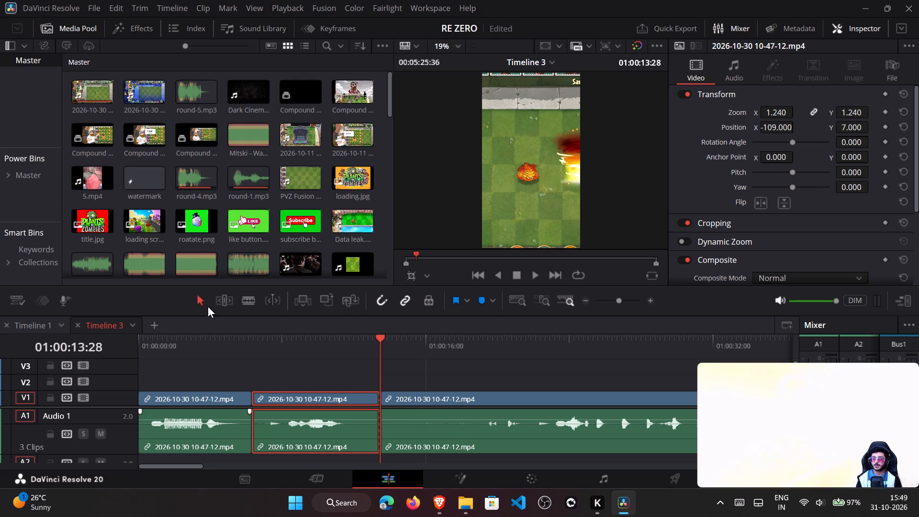
Add a Transform keyframe to the middle segment at 01:00:10:48.
double_click(650, 303)
drag(282, 351, 258, 351)
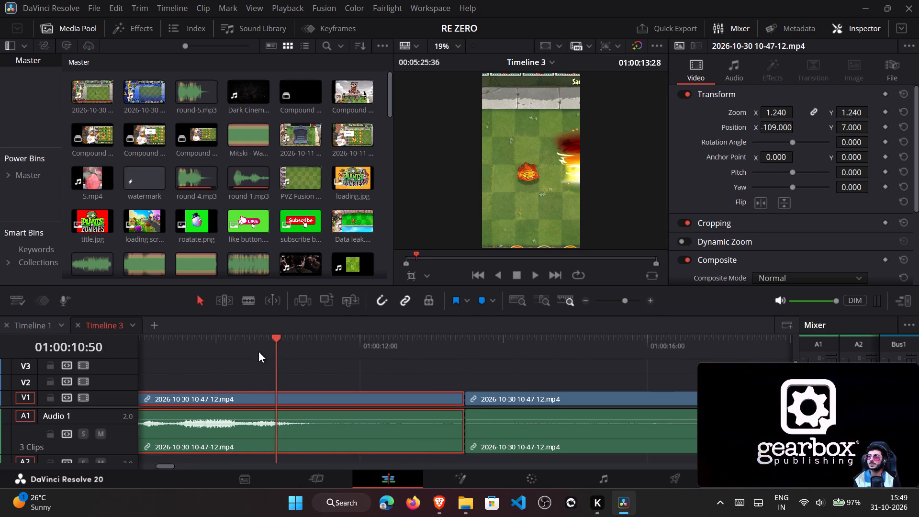
drag(258, 351, 274, 350)
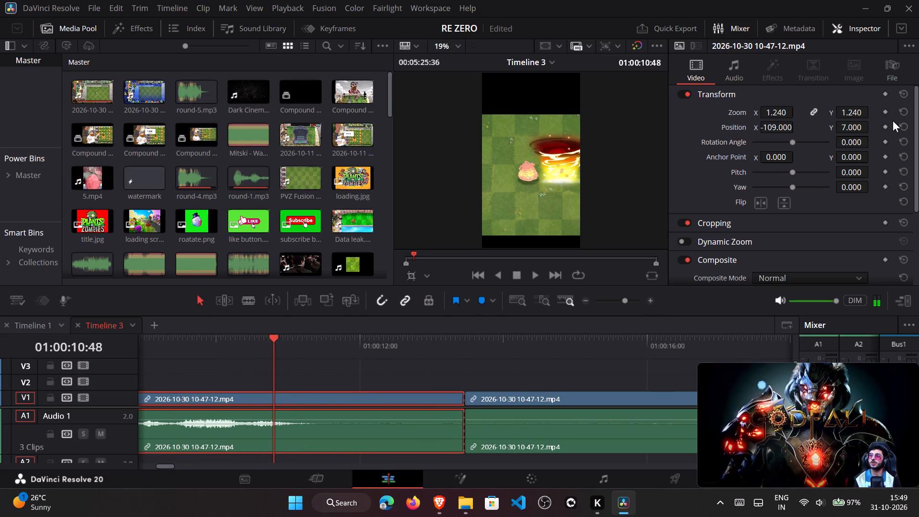
click(885, 93)
Keyframe the middle segment's Position X to -412 at 01:00:12:00.
drag(310, 352, 360, 349)
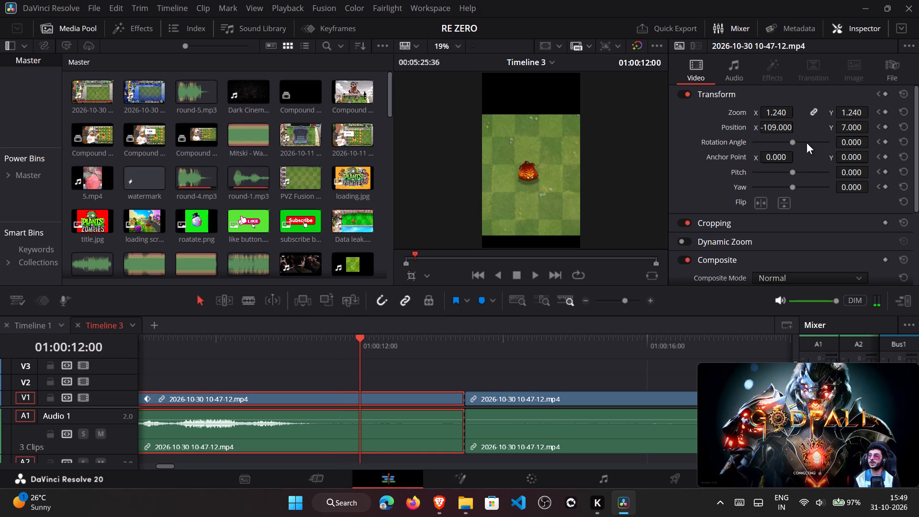
drag(779, 131, 600, 147)
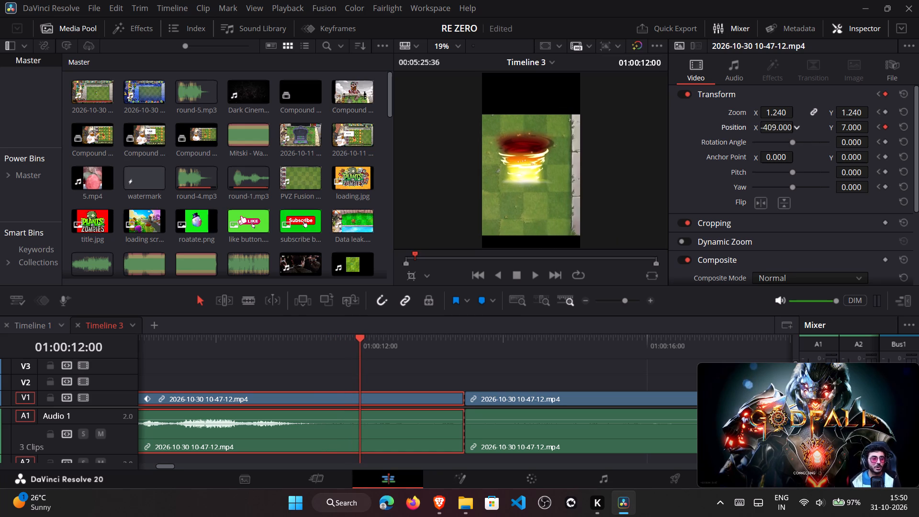
drag(600, 147, 598, 156)
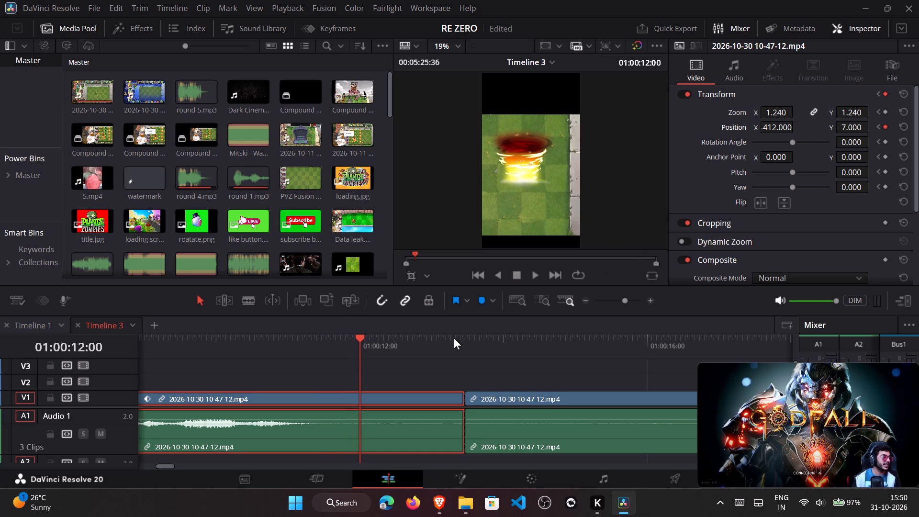
Add a Transform keyframe to the middle segment at 01:00:12:48.
drag(370, 346, 406, 346)
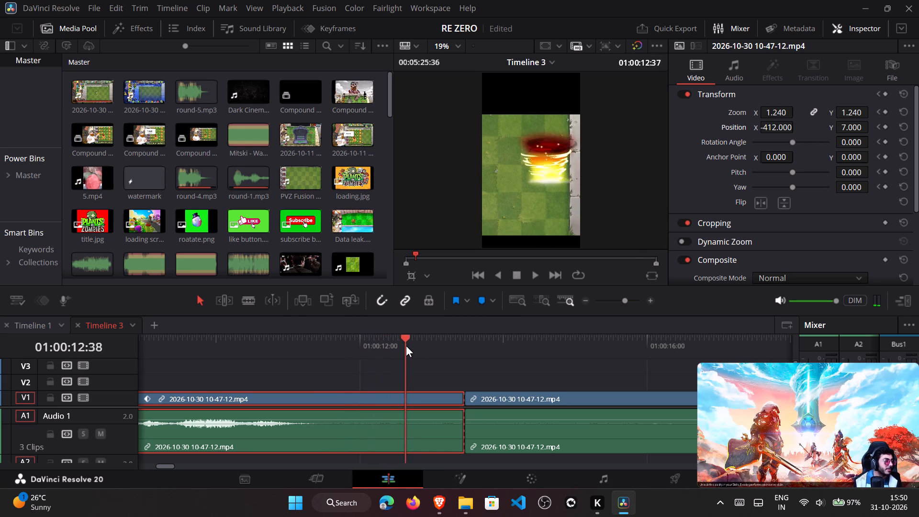
drag(406, 346, 418, 340)
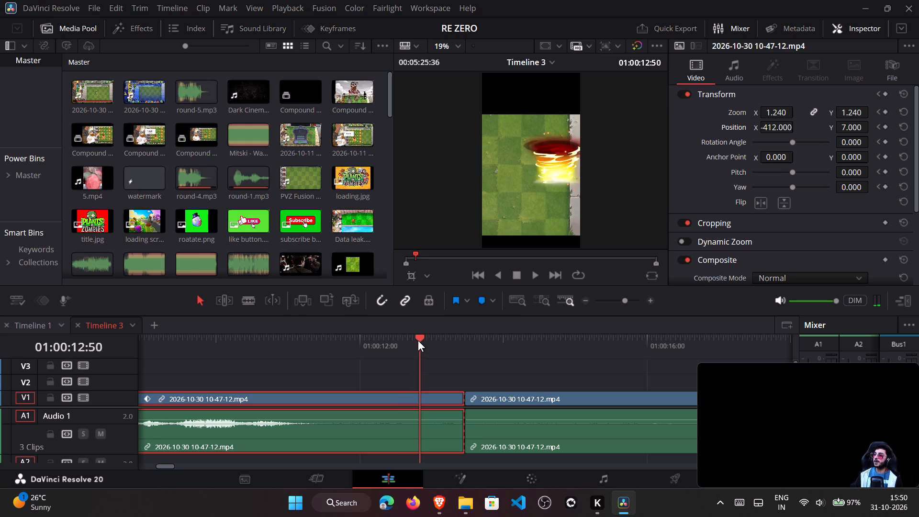
drag(418, 340, 418, 338)
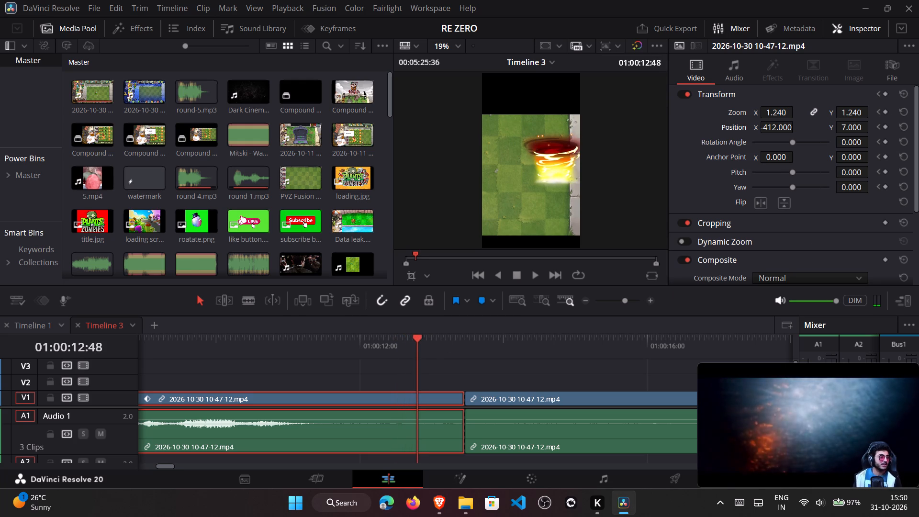
click(887, 95)
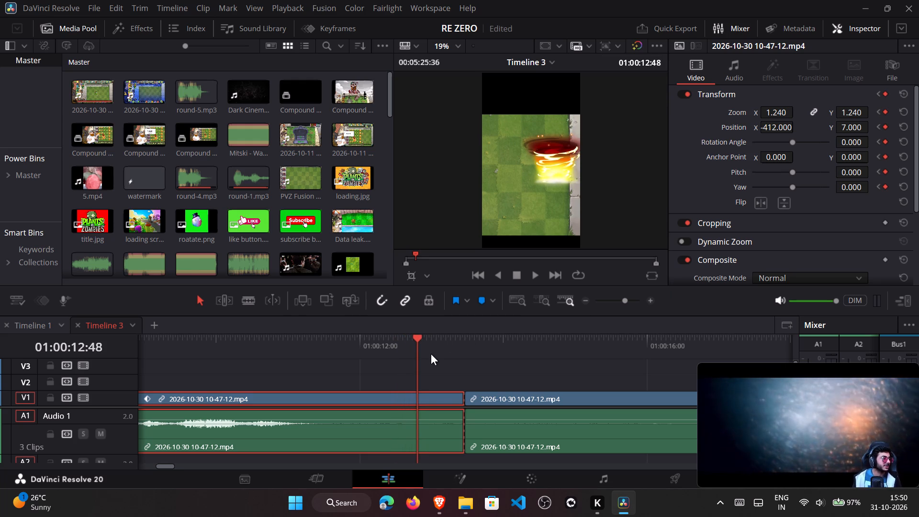
Keyframe the middle segment's Position X to -99 at 01:00:13:10 and play the movement back from 01:00:10:32.
drag(430, 345, 444, 340)
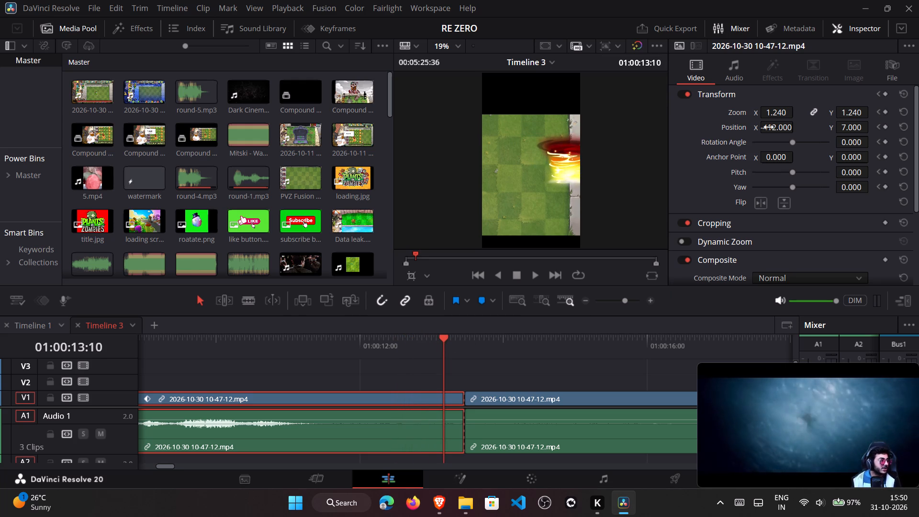
drag(769, 127, 481, 258)
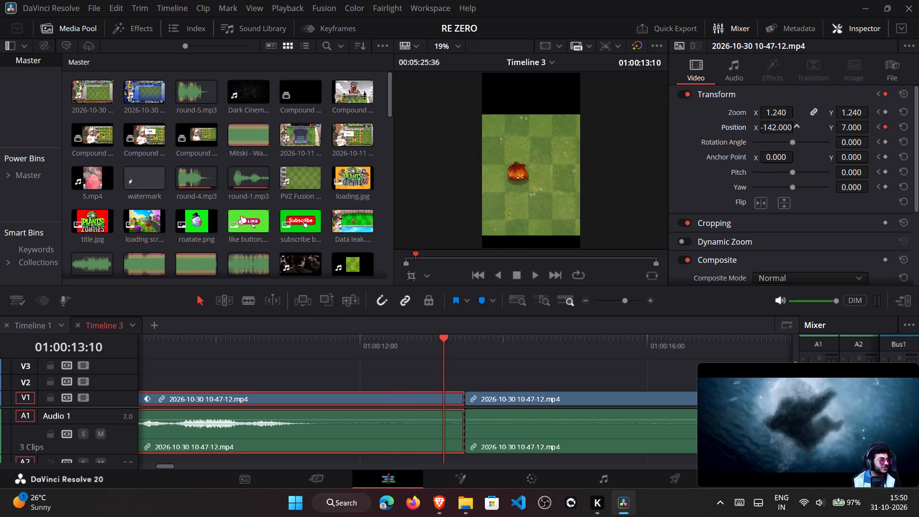
drag(481, 258, 505, 257)
click(254, 352)
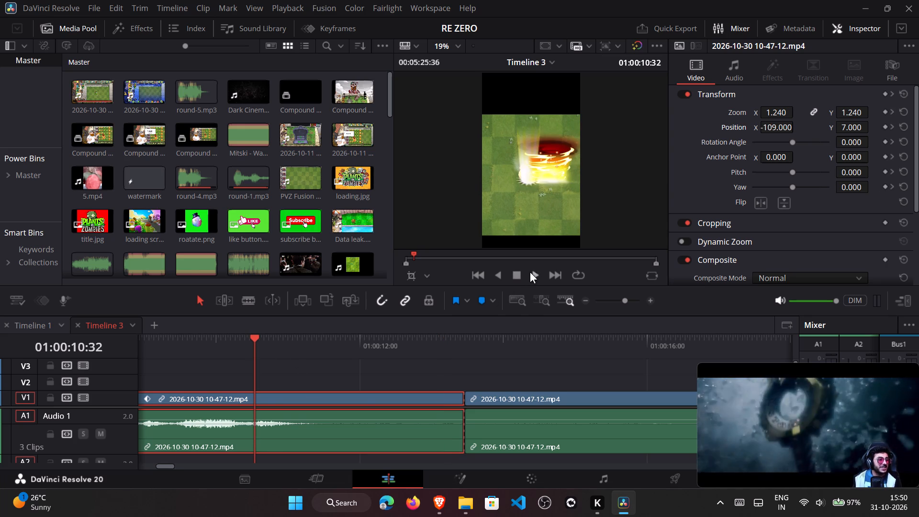
click(530, 272)
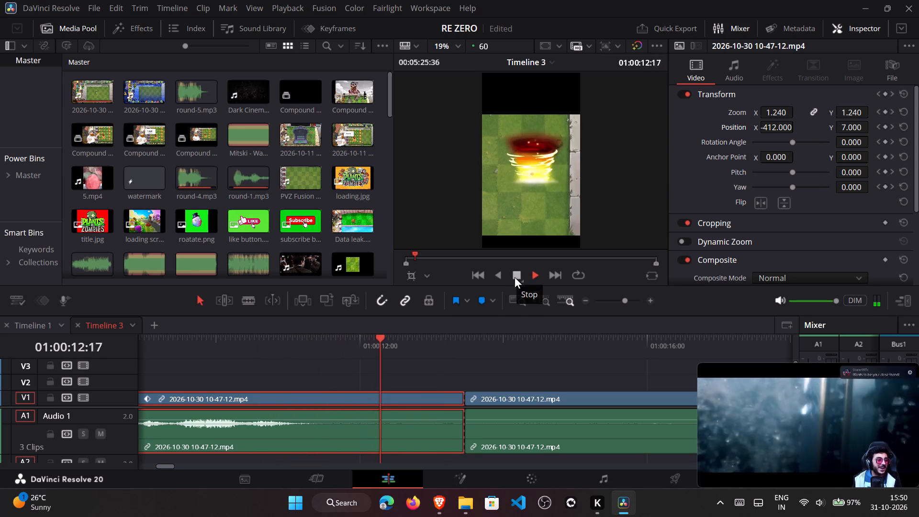
click(515, 277)
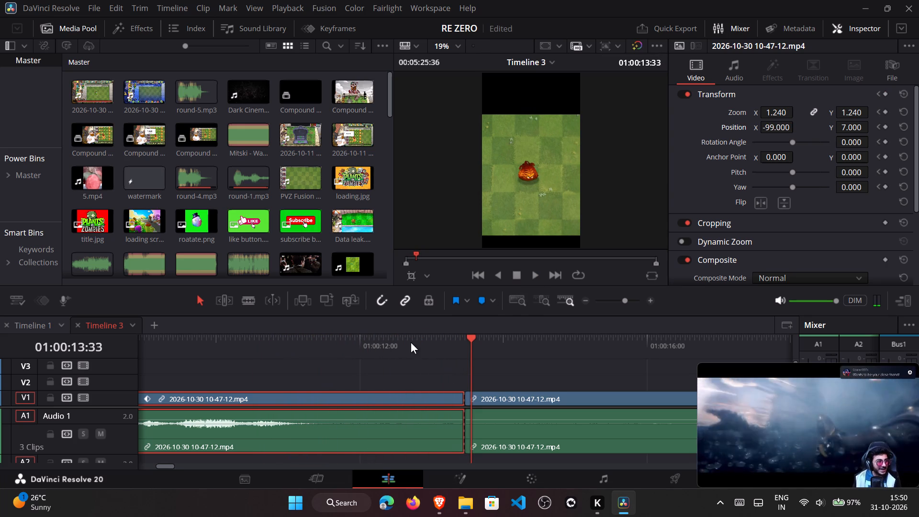
Copy the middle segment's Position X from 01:00:08:01 and apply it to the keyframe at 01:00:13:10, setting it to -109.
click(460, 399)
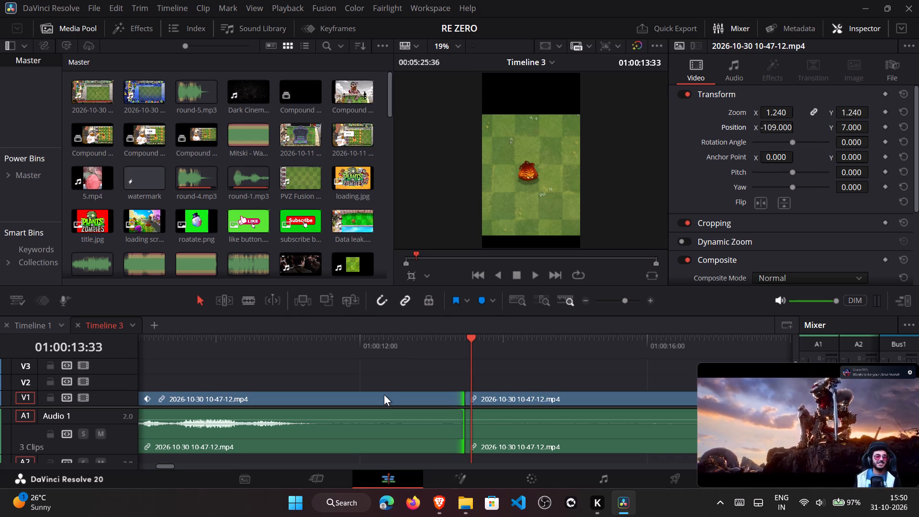
click(384, 394)
click(408, 331)
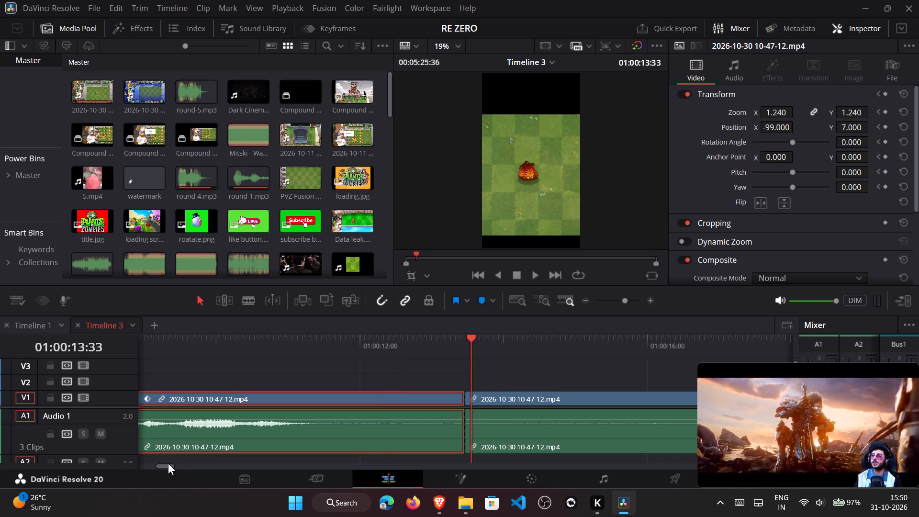
click(168, 465)
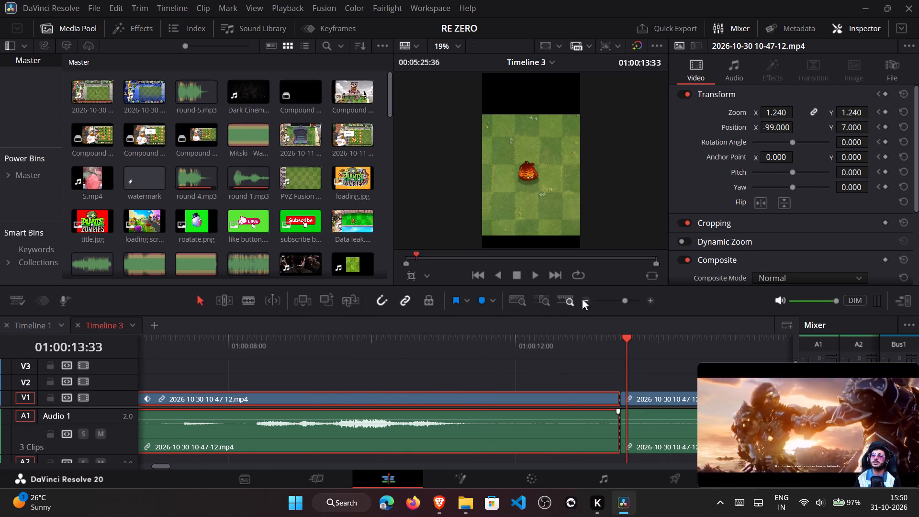
click(582, 299)
click(374, 342)
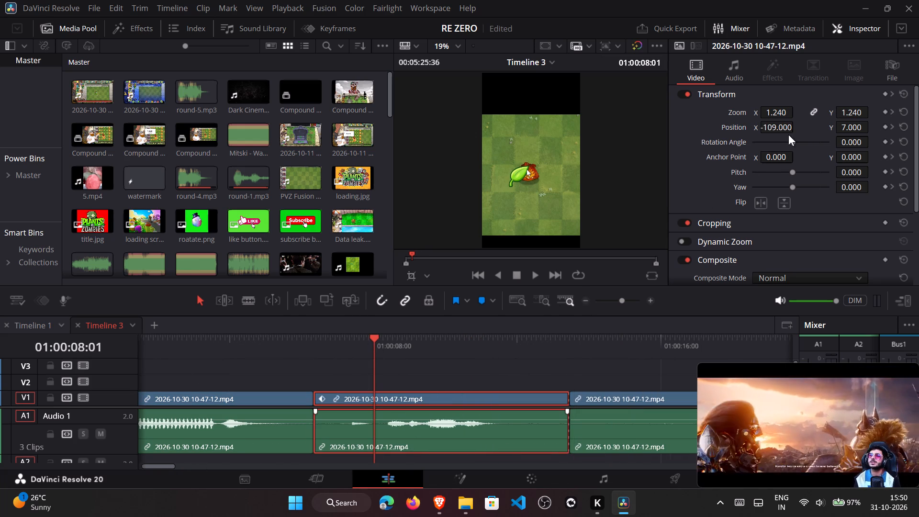
double_click(784, 131)
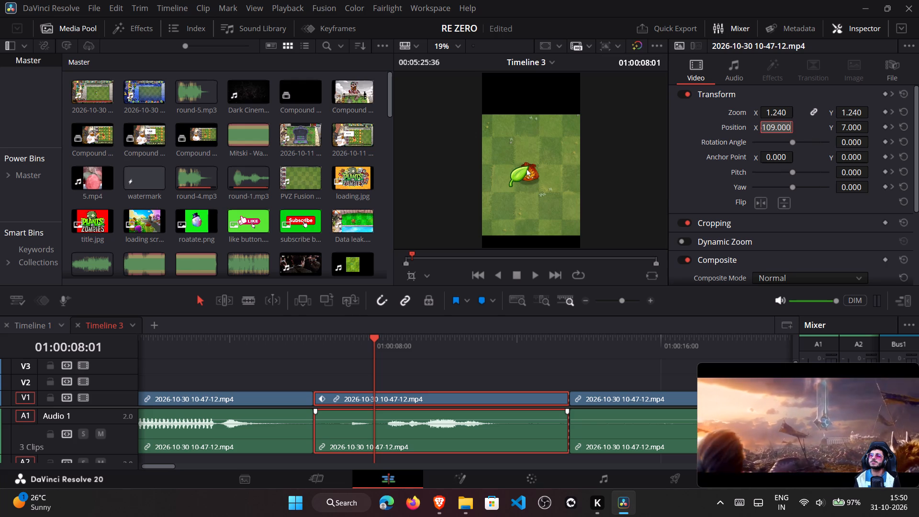
key(ctrl+v)
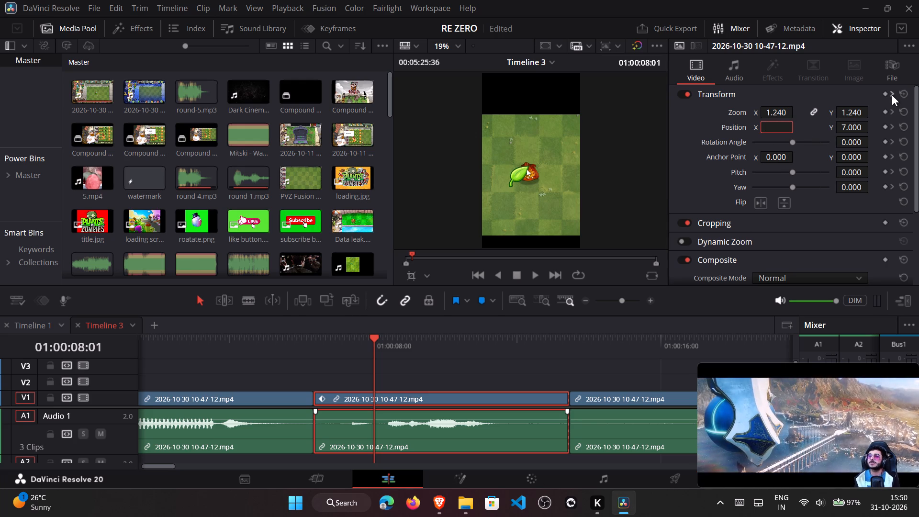
click(690, 131)
double_click(775, 131)
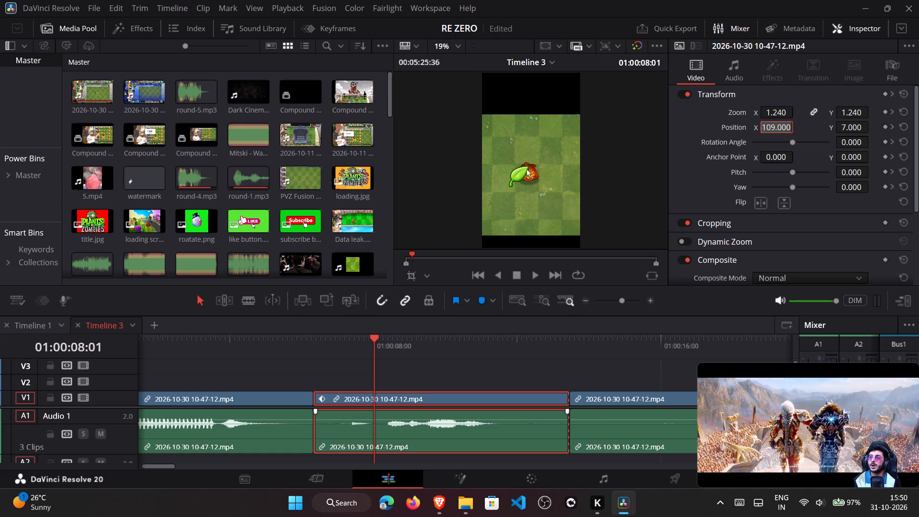
key(ctrl+c)
click(687, 148)
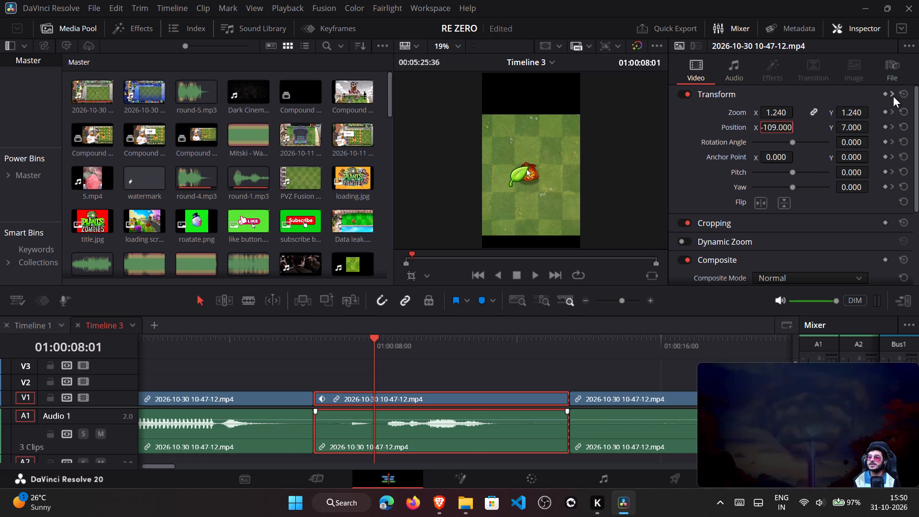
click(893, 96)
click(893, 96)
click(893, 96)
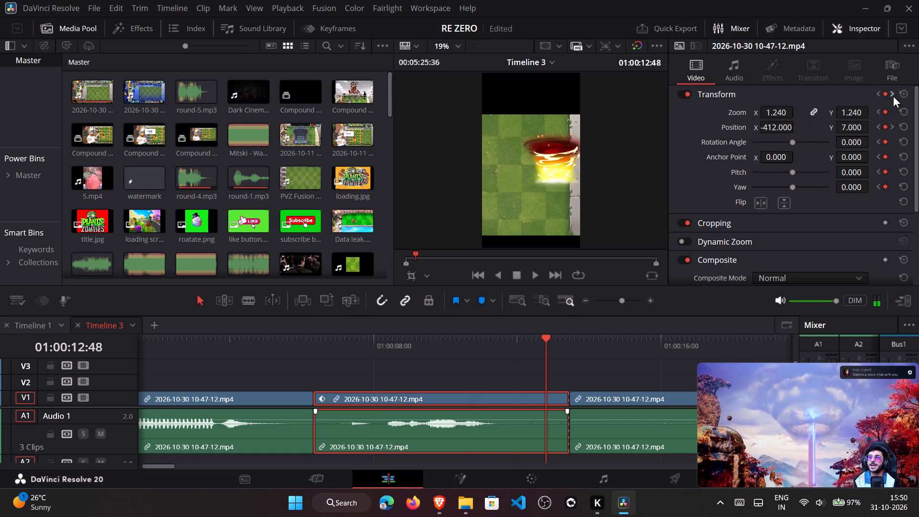
click(895, 96)
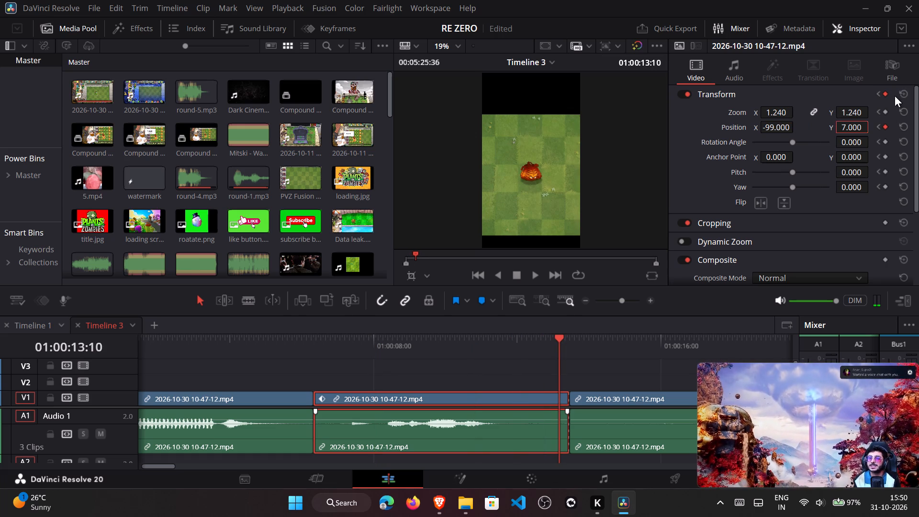
double_click(778, 130)
key(ctrl+v)
click(702, 173)
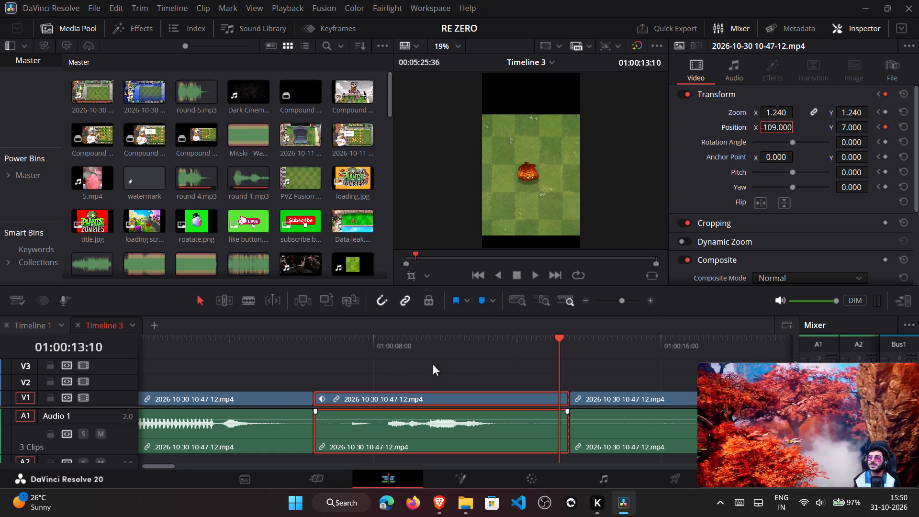
Smooth all the middle segment's Transform keyframes in the keyframe curve view and play the segment back from its start.
click(324, 32)
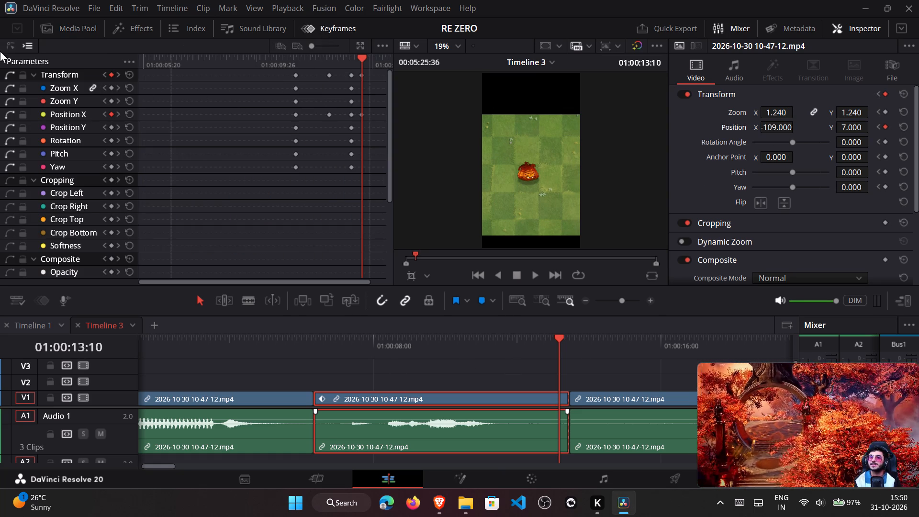
click(7, 48)
click(69, 85)
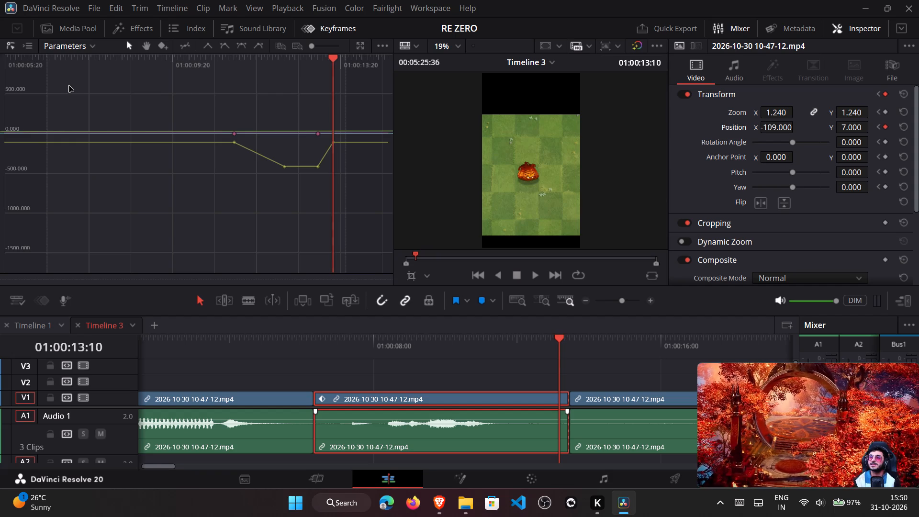
drag(69, 85, 377, 253)
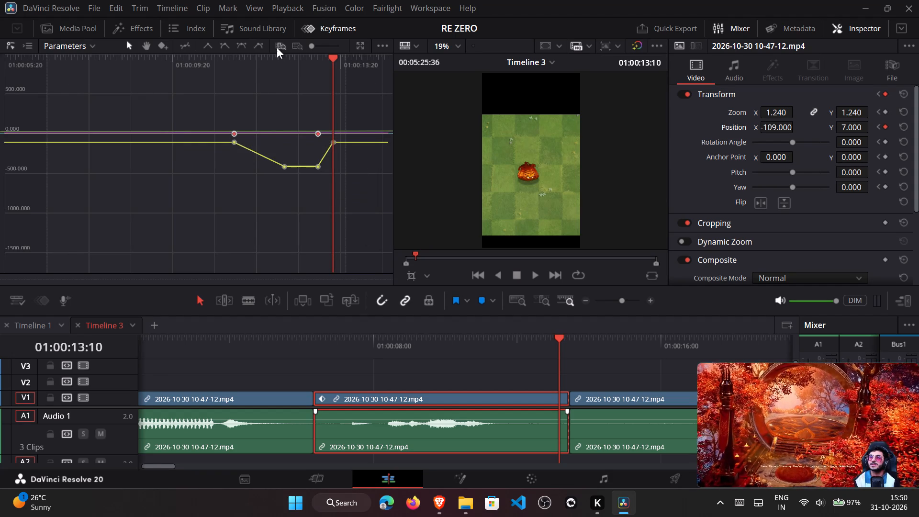
click(244, 42)
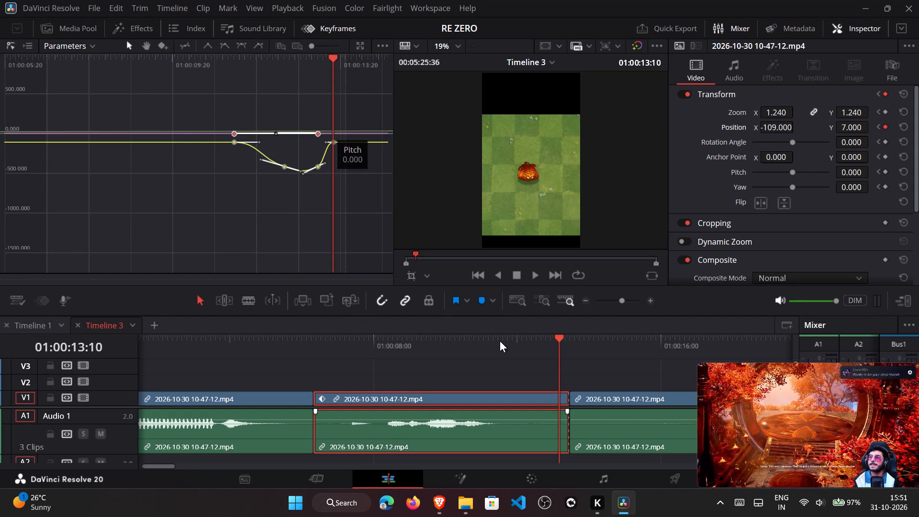
drag(506, 336, 316, 339)
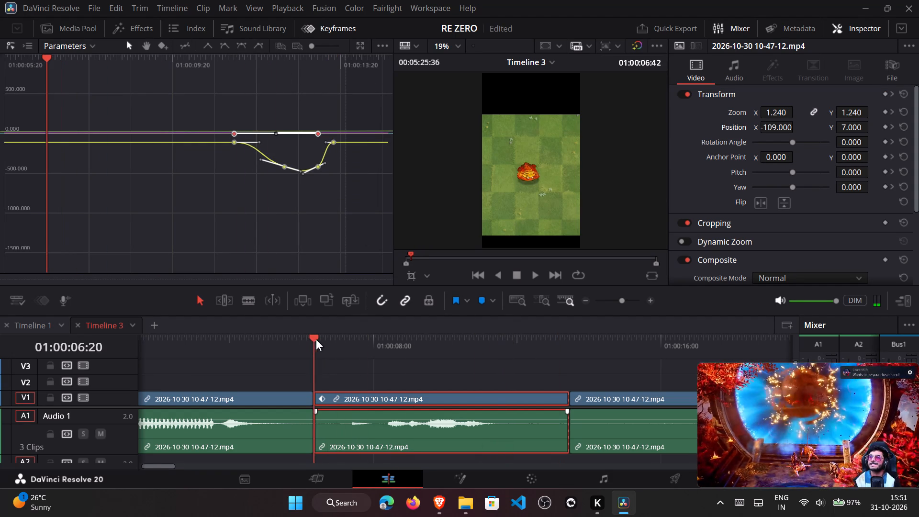
drag(316, 339, 315, 339)
click(534, 276)
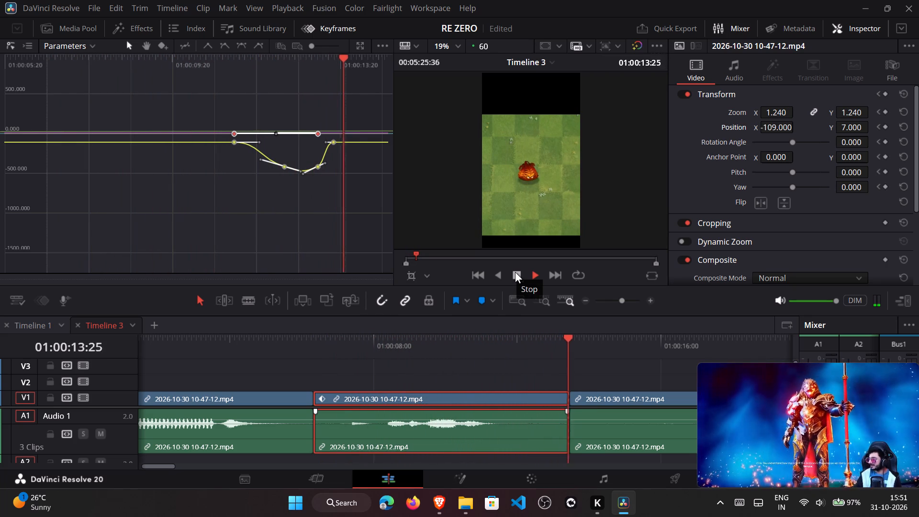
click(515, 272)
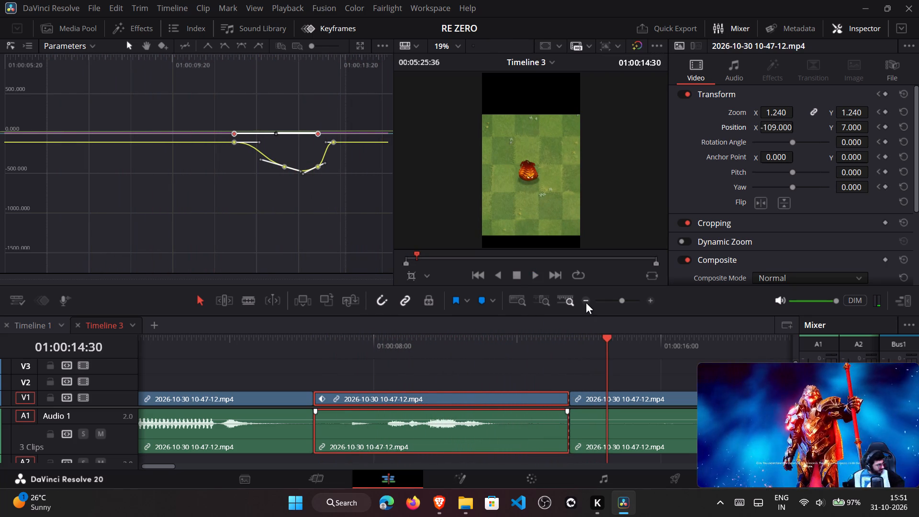
Trim the third segment's start to about 01:00:19.
click(586, 303)
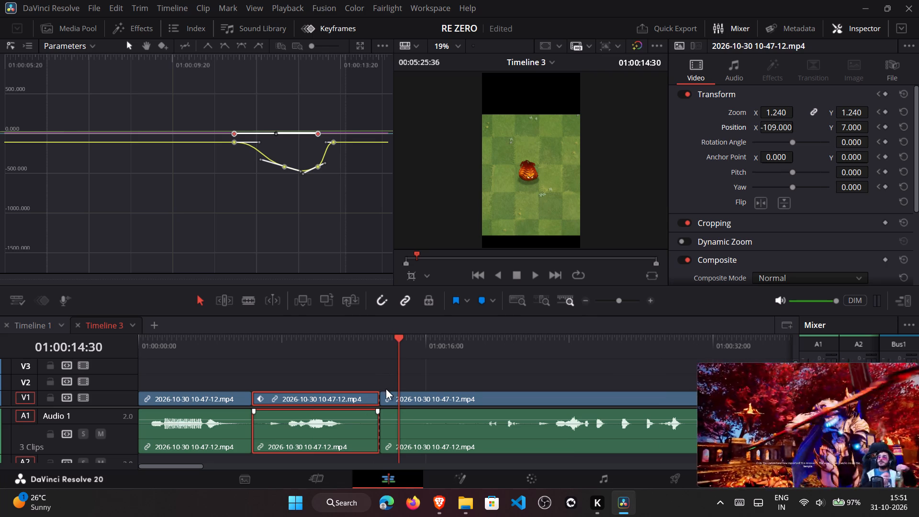
drag(386, 391, 408, 392)
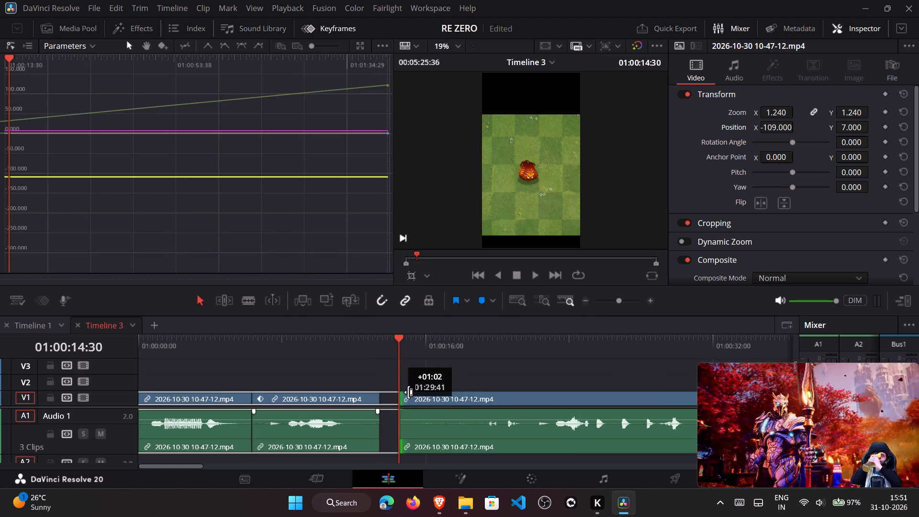
drag(408, 392, 489, 387)
Review the third segment's footage between about 01:00:19 and 01:00:25 and trim the segment's start to 01:00:22:10.
drag(487, 348, 503, 348)
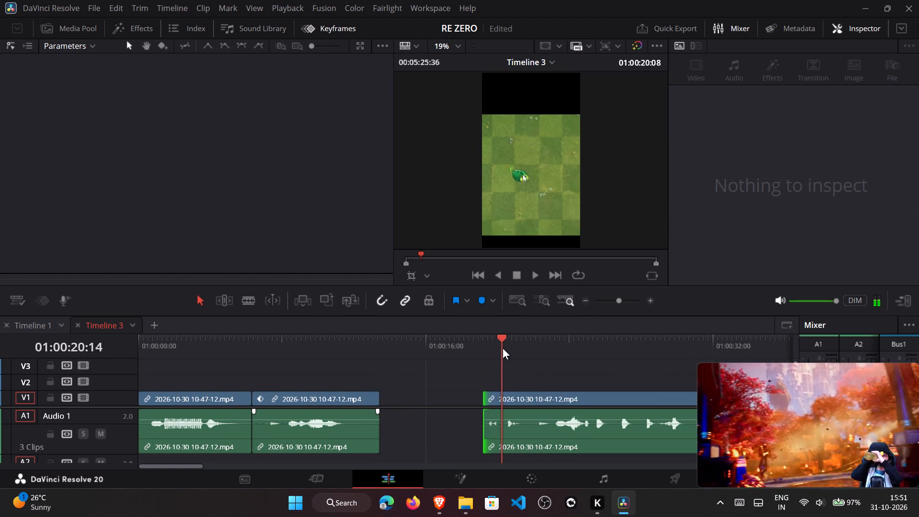
drag(503, 348, 589, 343)
click(585, 297)
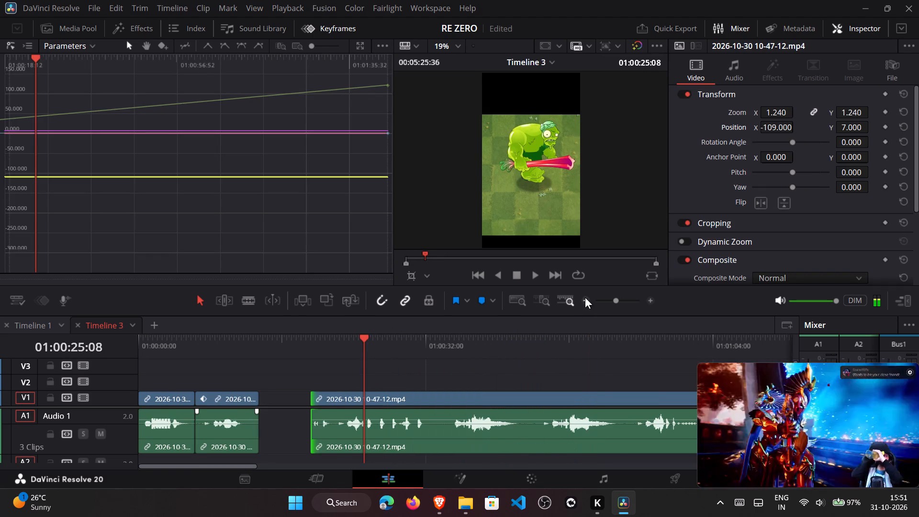
drag(355, 348, 344, 350)
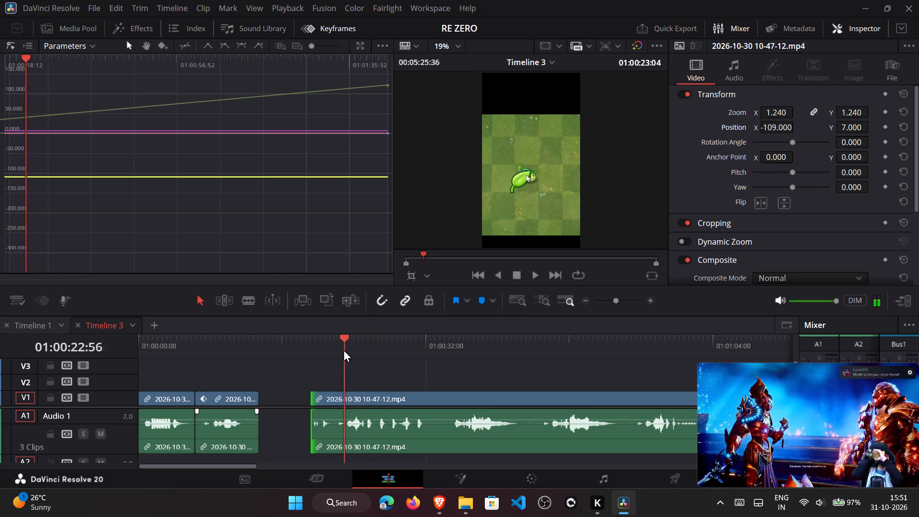
drag(344, 350, 347, 350)
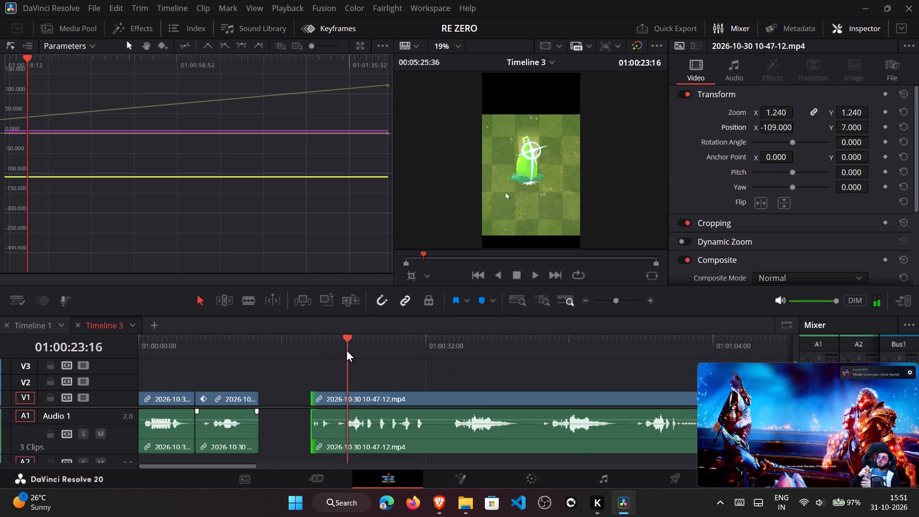
drag(347, 350, 337, 352)
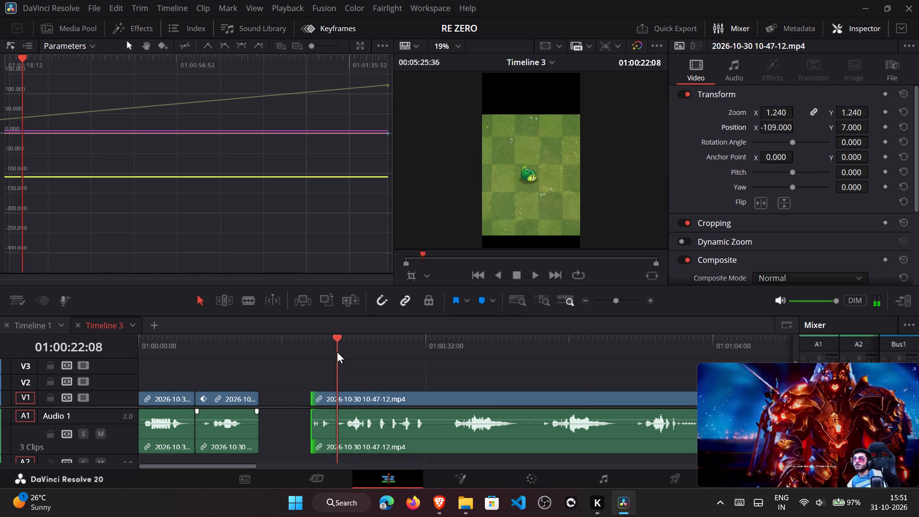
drag(337, 352, 336, 353)
double_click(652, 299)
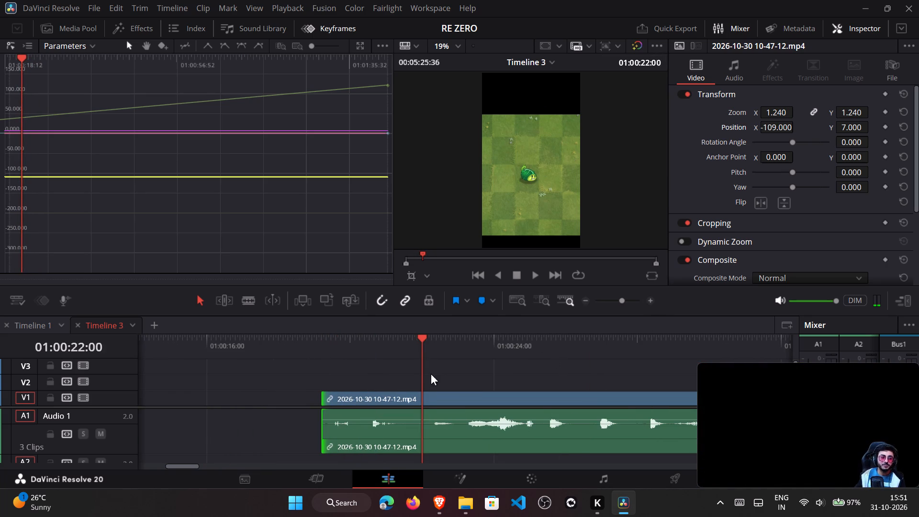
click(429, 357)
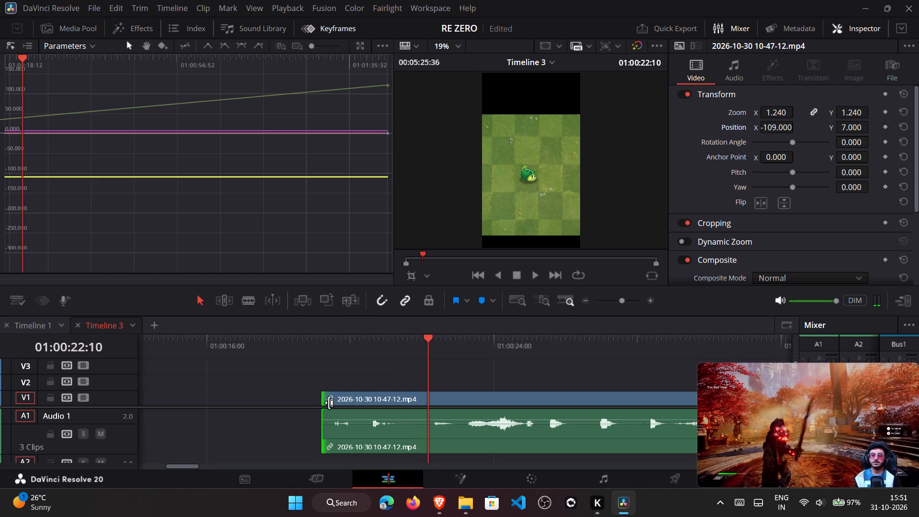
drag(328, 403, 442, 403)
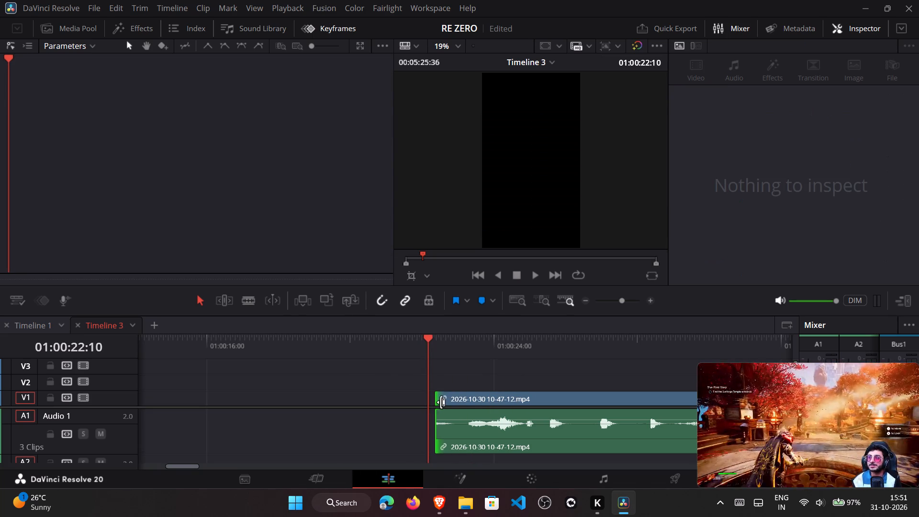
drag(441, 402, 432, 404)
Close the gap by moving the third segment earlier until it meets the middle segment's end at 01:00:13:28.
click(588, 303)
click(588, 303)
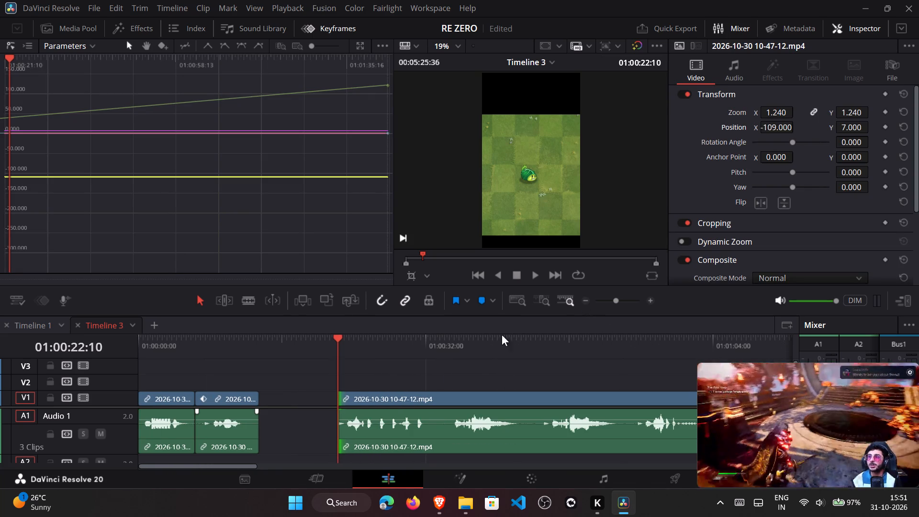
drag(279, 348, 239, 353)
drag(401, 404, 373, 405)
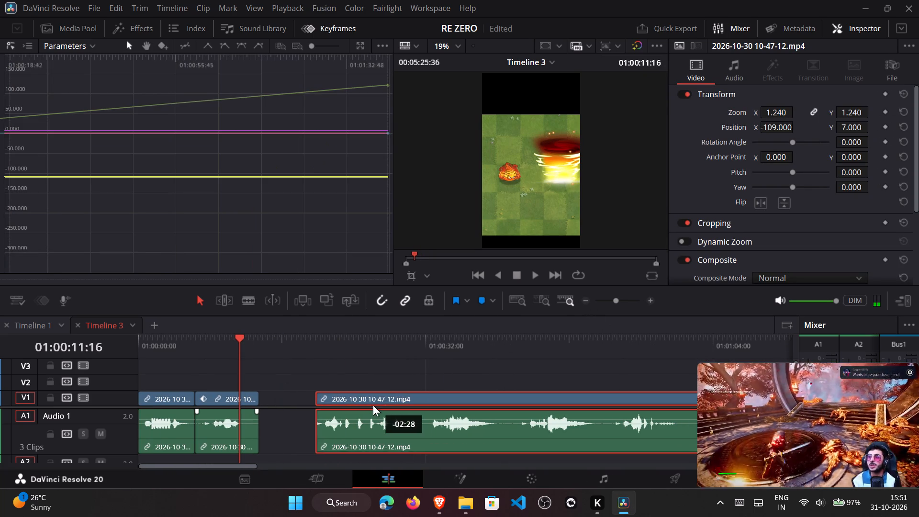
drag(373, 405, 327, 402)
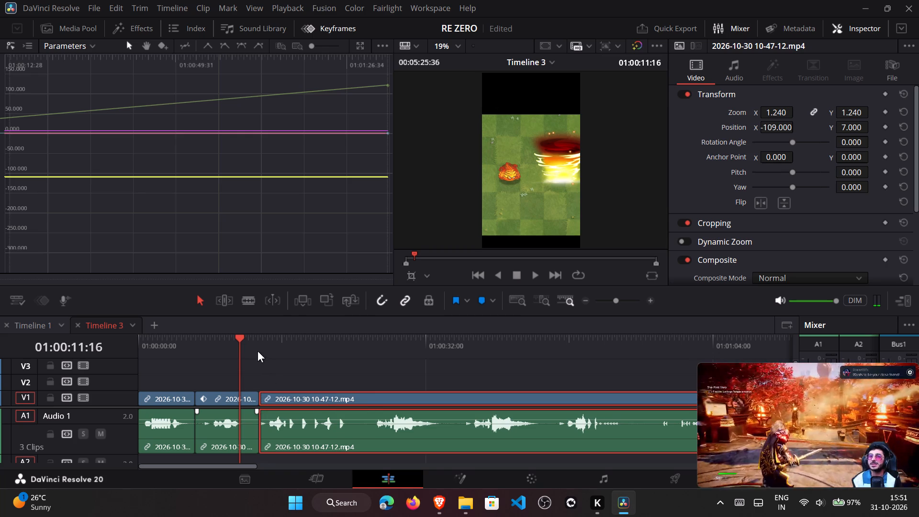
Nudge the third segment slightly later, adjust its start edge to 01:00:13:39, and review the footage up to 01:00:16:36.
click(260, 349)
double_click(651, 303)
click(651, 303)
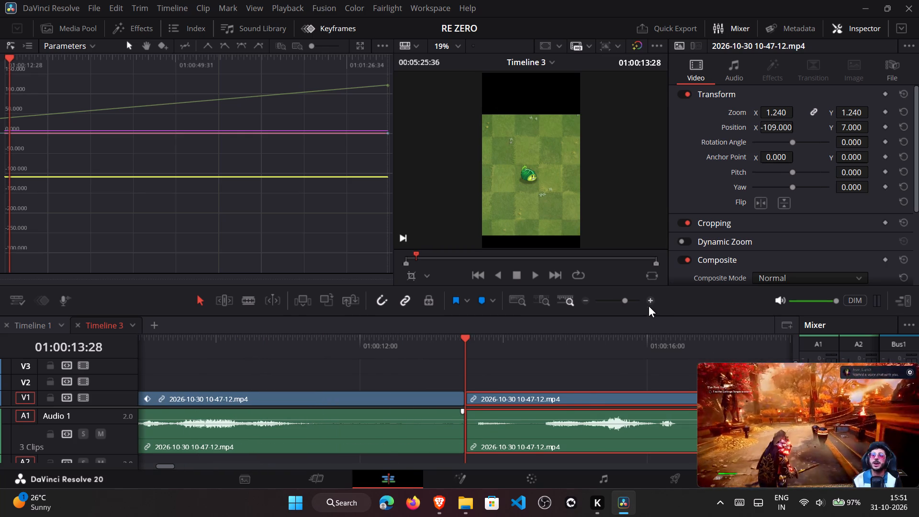
drag(540, 400, 556, 400)
click(484, 398)
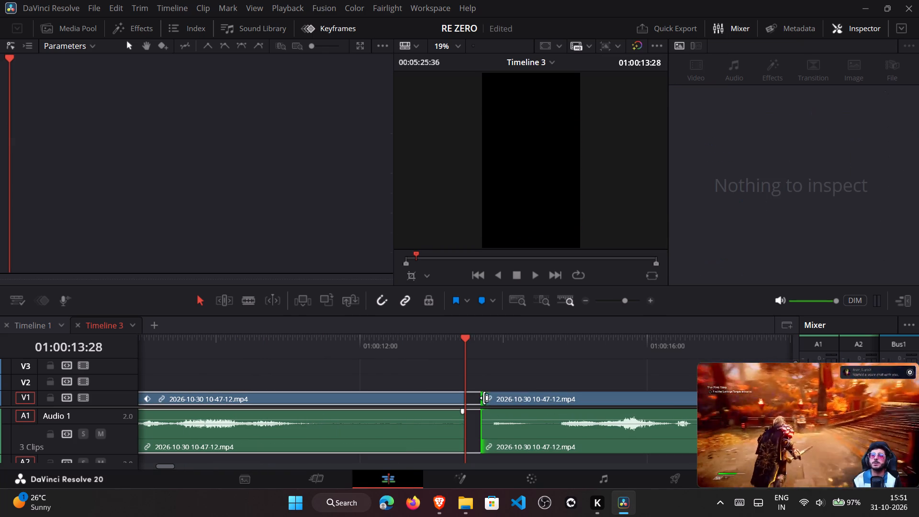
drag(478, 355, 480, 354)
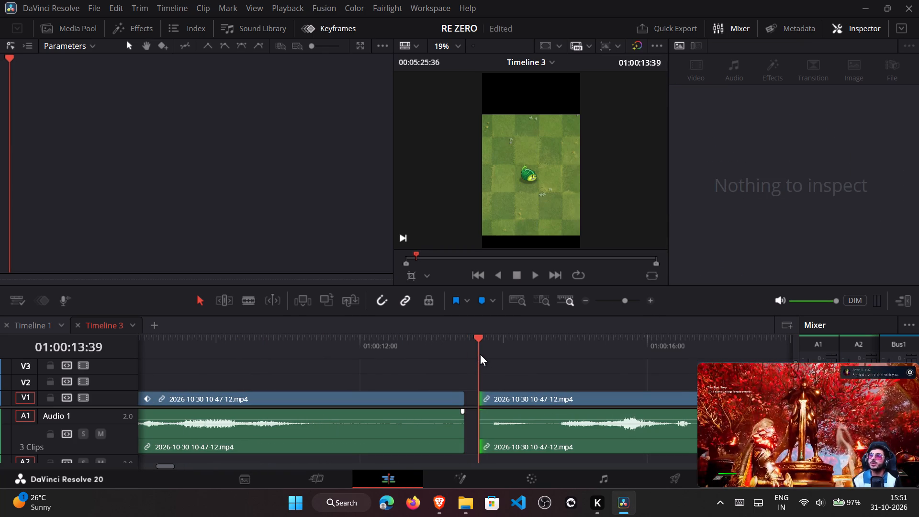
drag(480, 354, 489, 354)
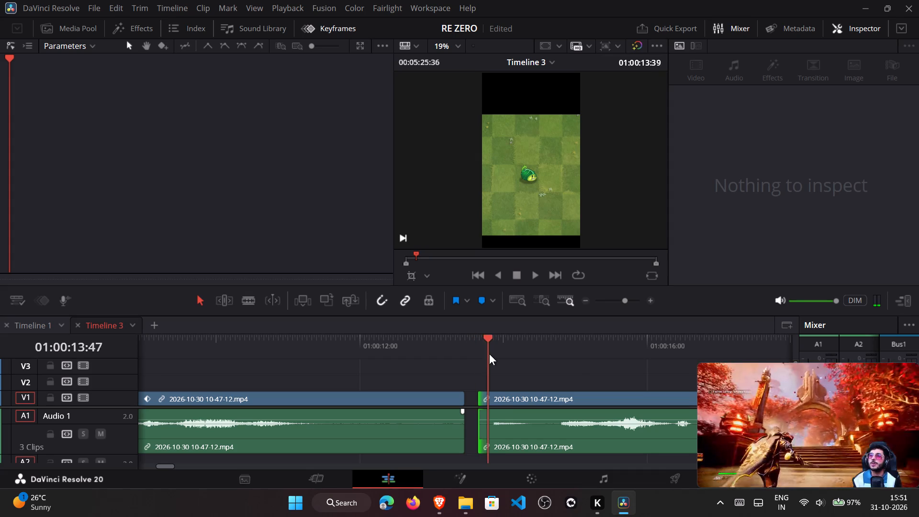
drag(489, 354, 663, 355)
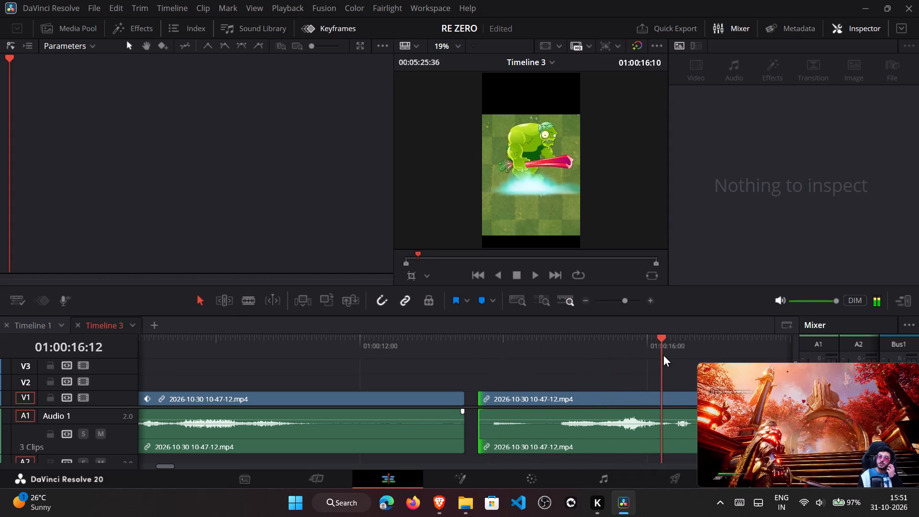
drag(663, 355, 691, 351)
Move the third segment back against the middle segment's end at 01:00:13:28.
drag(560, 399, 557, 402)
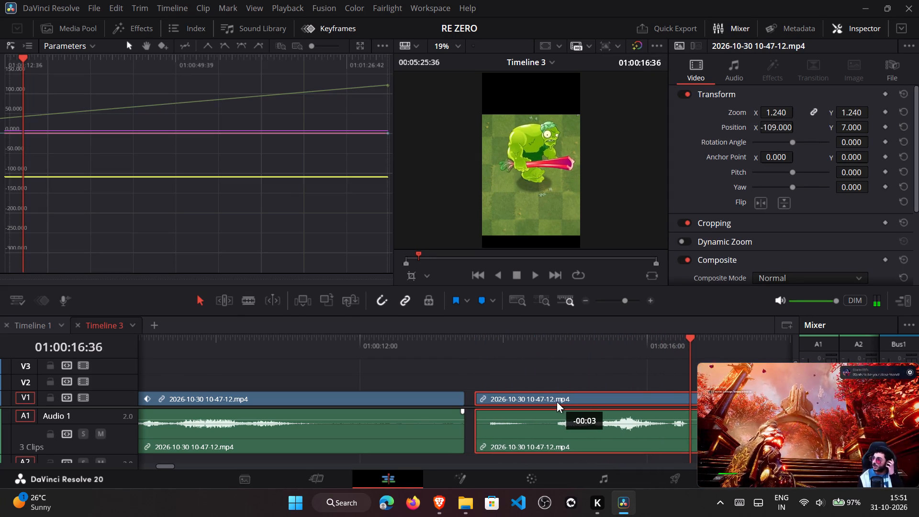
drag(557, 402, 551, 405)
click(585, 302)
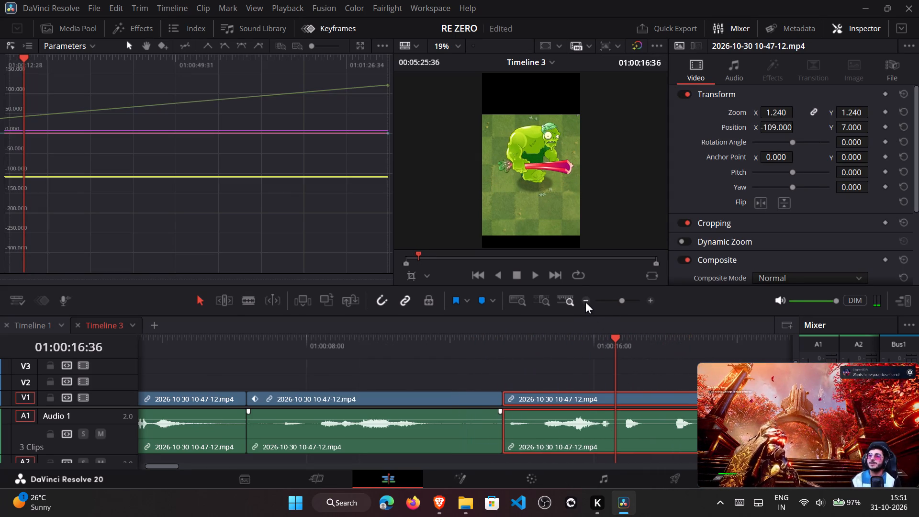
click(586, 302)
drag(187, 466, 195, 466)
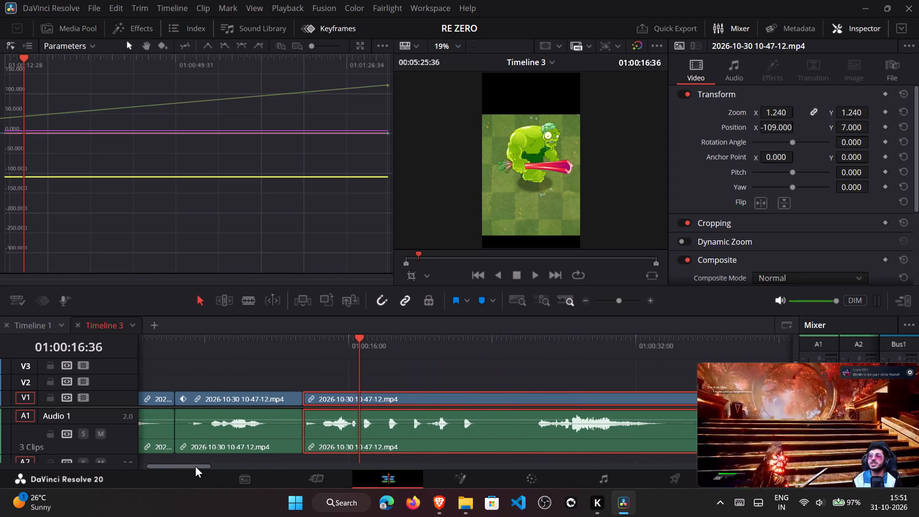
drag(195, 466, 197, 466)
Return the floating stream video to its YouTube tab in the browser.
click(896, 374)
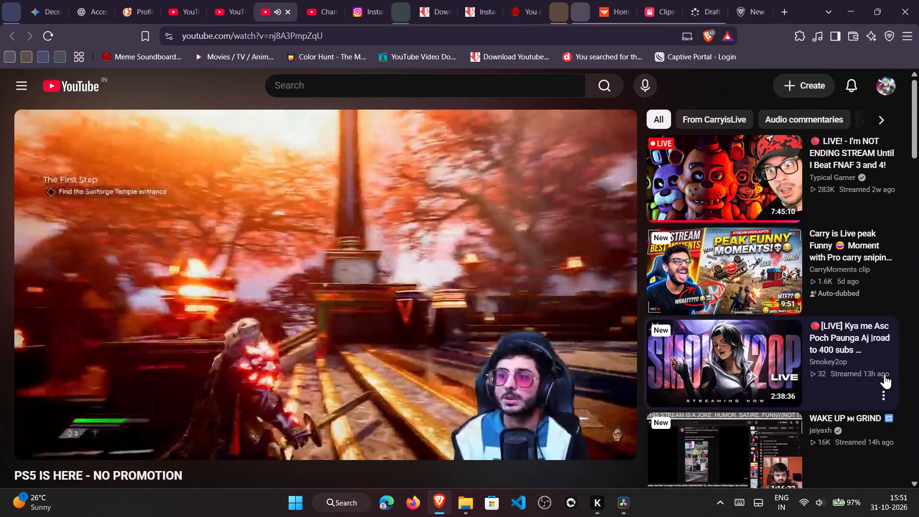
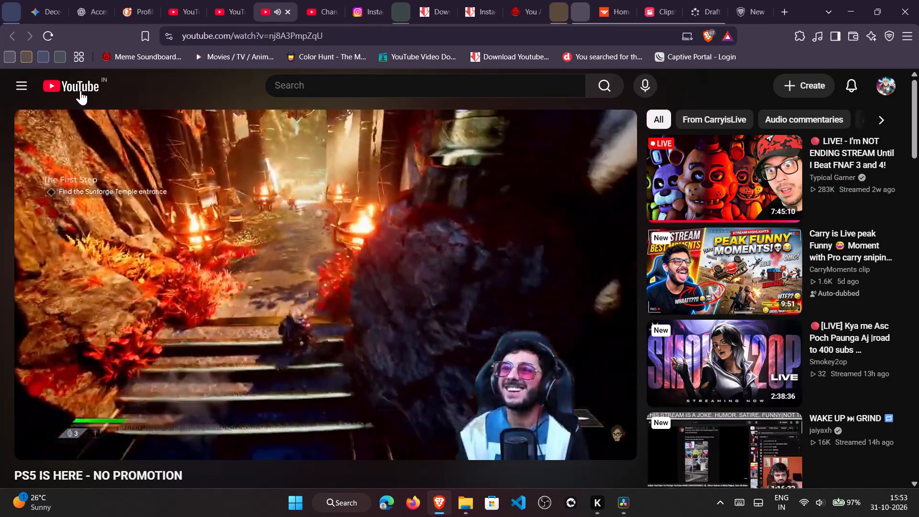
Browse the CarryisLive channel's playlists and open the full The Beast Inside Livestreams playlist.
scroll(325, 317, down, 2)
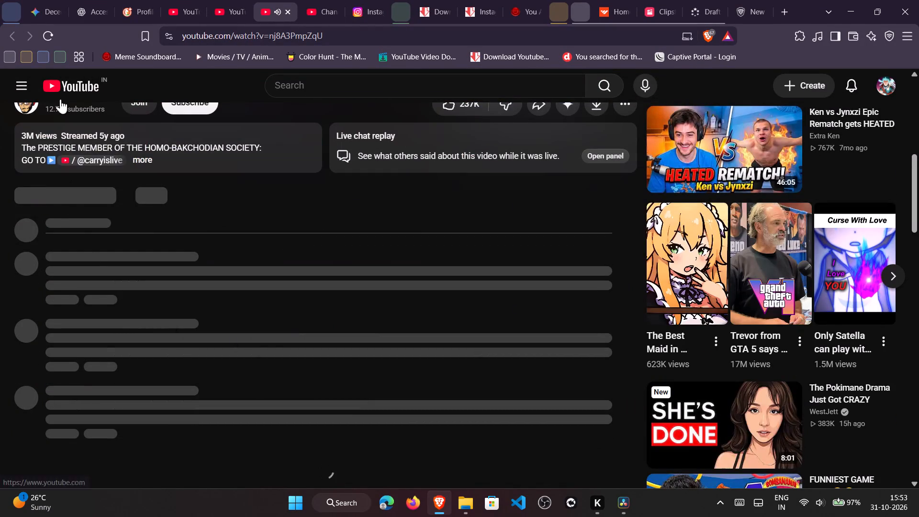
scroll(64, 106, up, 1)
click(85, 295)
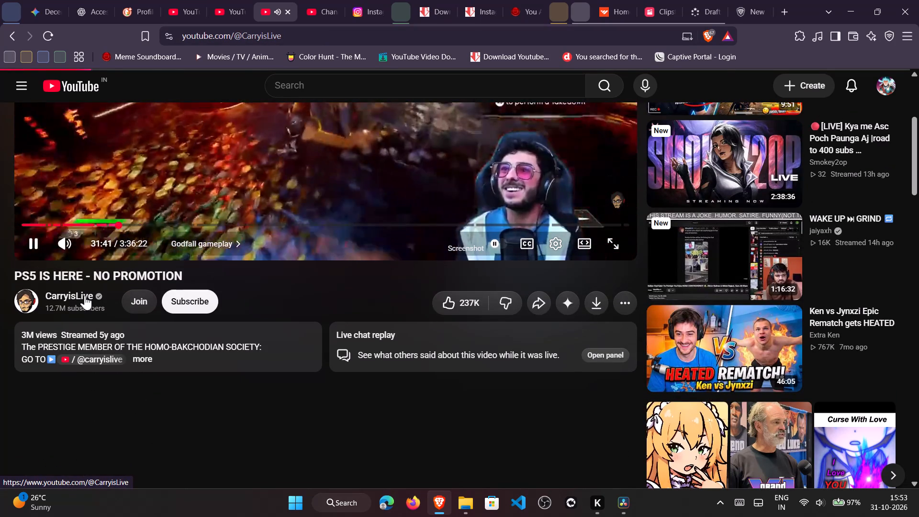
click(381, 348)
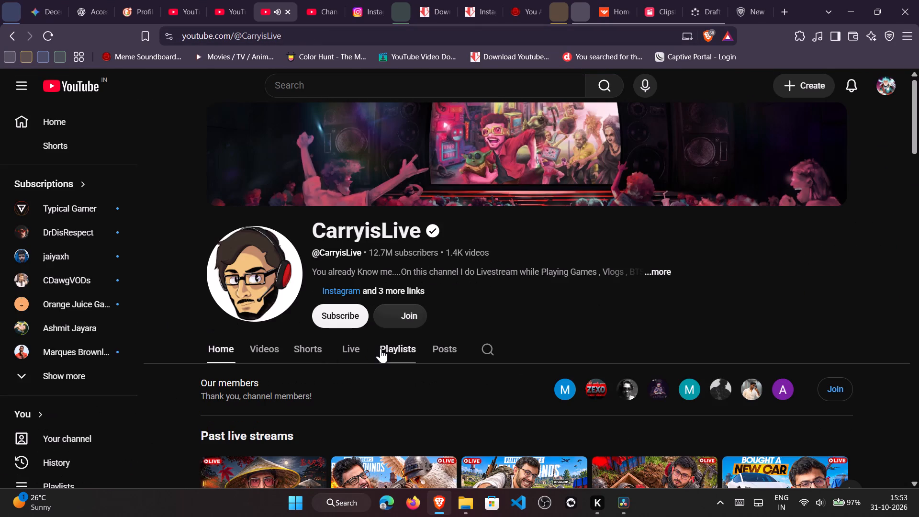
scroll(394, 338, down, 1)
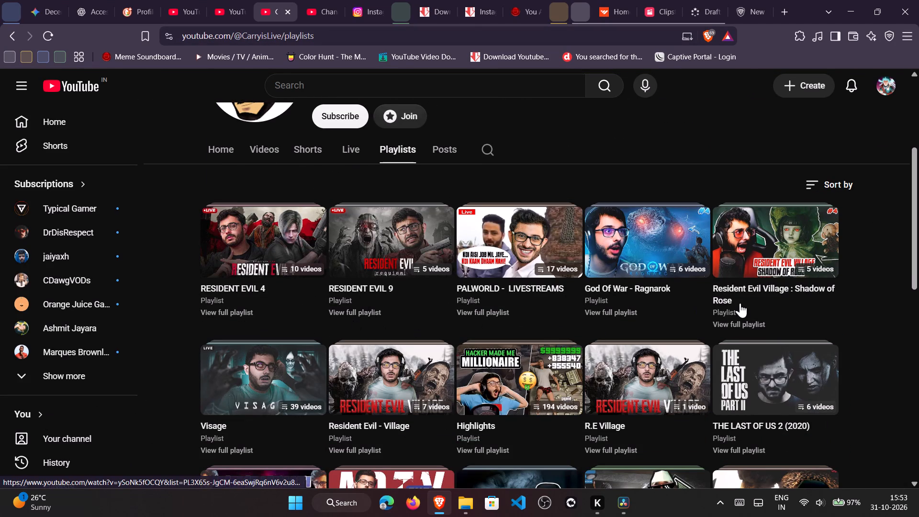
scroll(740, 303, down, 1)
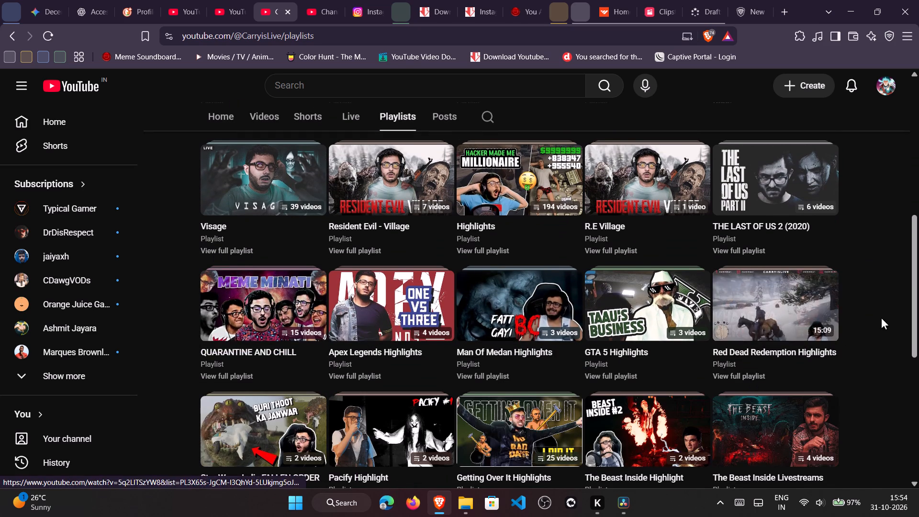
drag(918, 308, 918, 332)
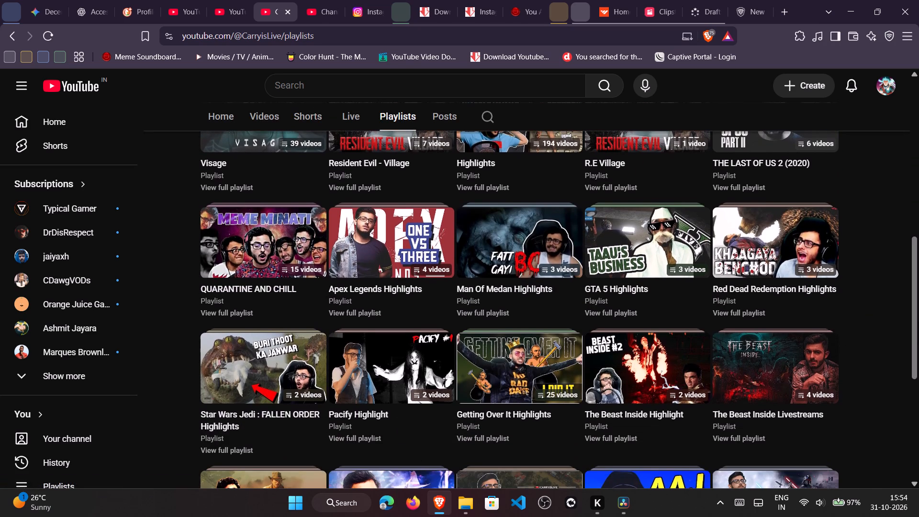
drag(918, 332, 918, 371)
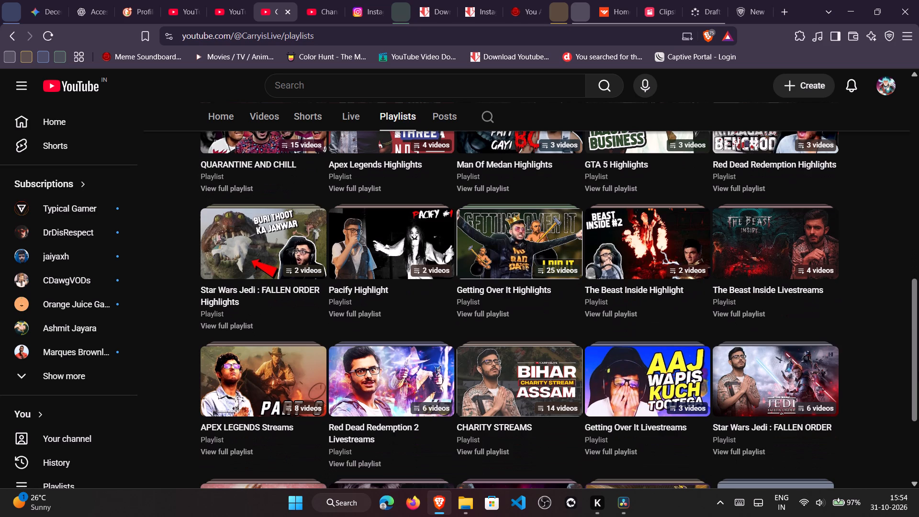
drag(918, 371, 918, 383)
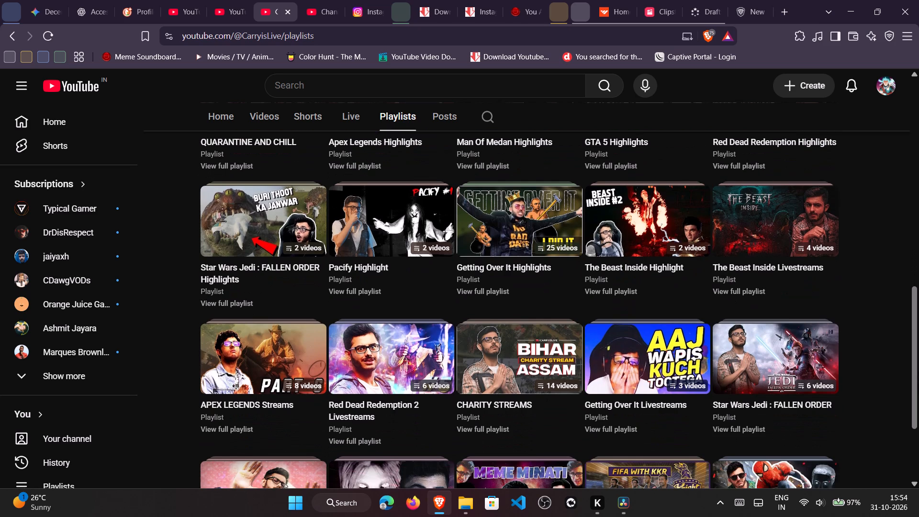
drag(918, 383, 918, 389)
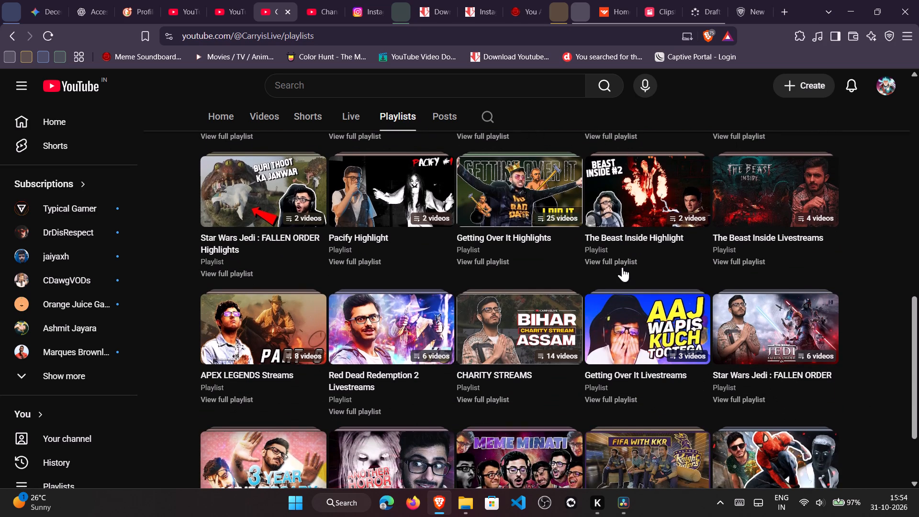
click(746, 260)
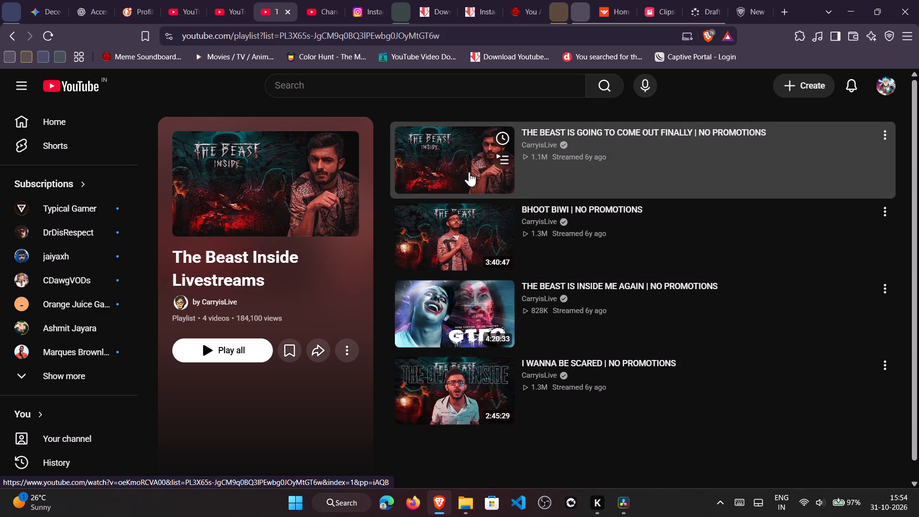
Play the playlist's fourth stream, I WANNA BE SCARED | NO PROMOTIONS, starting from about 1:59.
click(469, 172)
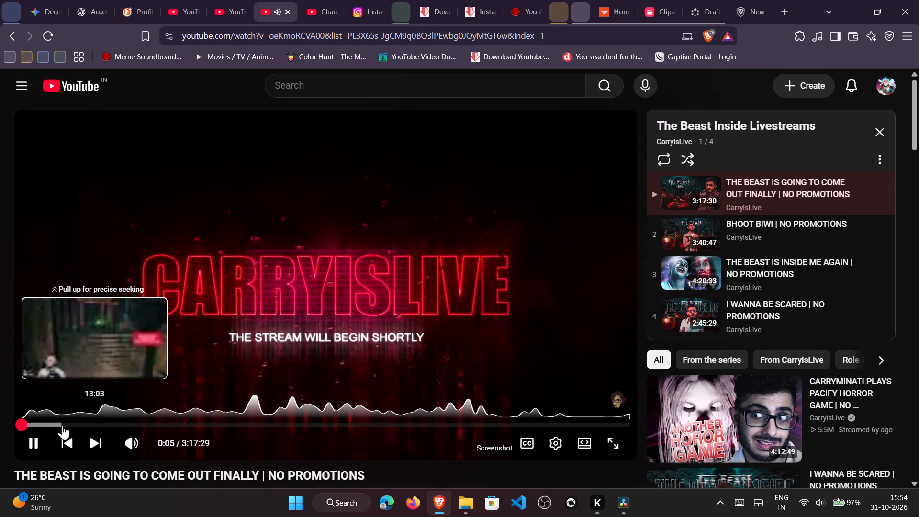
scroll(684, 265, down, 1)
click(693, 315)
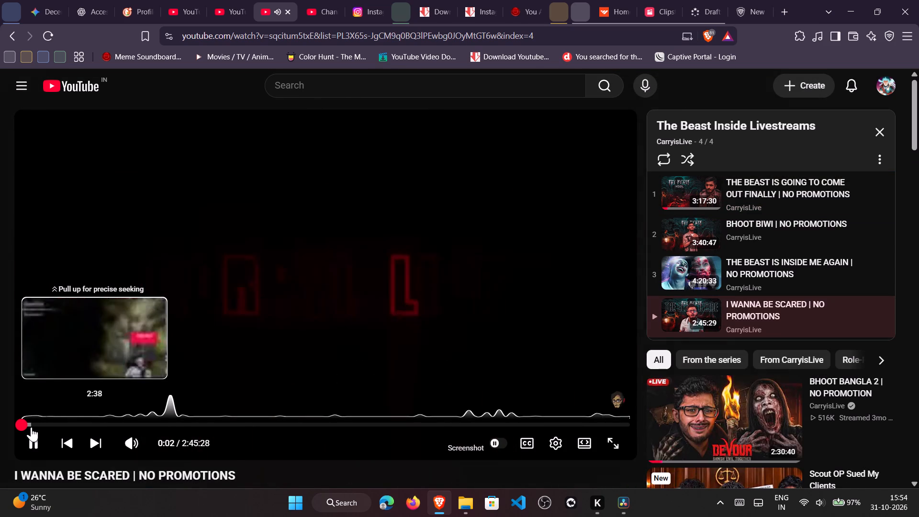
click(29, 424)
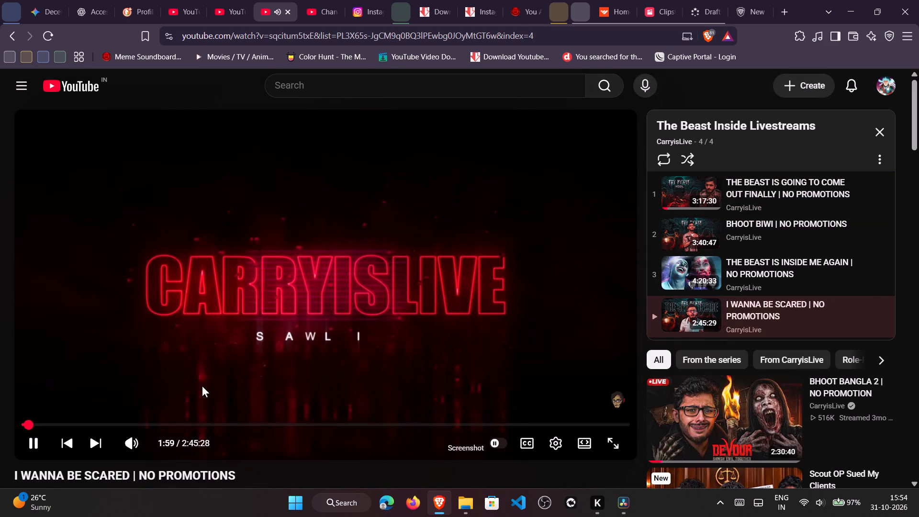
Collapse the playlist, pop the stream out into a floating picture-in-picture window, and return to DaVinci Resolve.
click(880, 139)
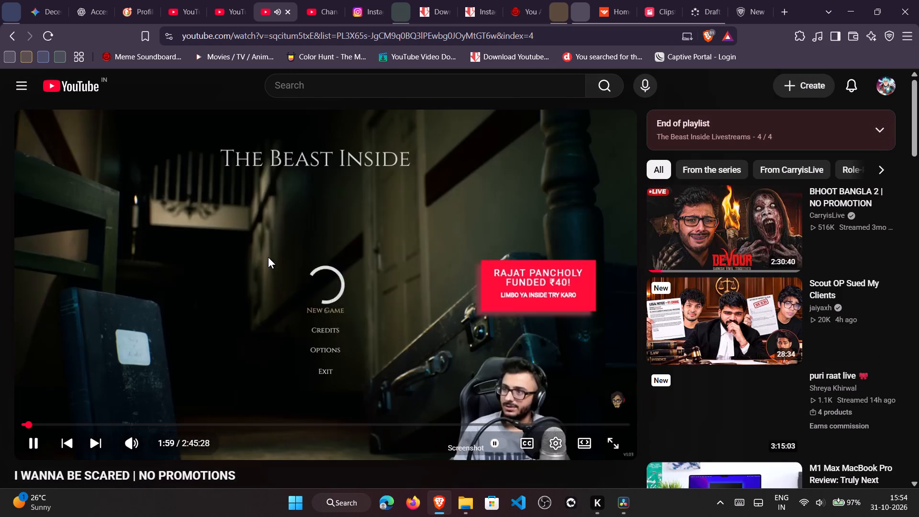
right_click(361, 284)
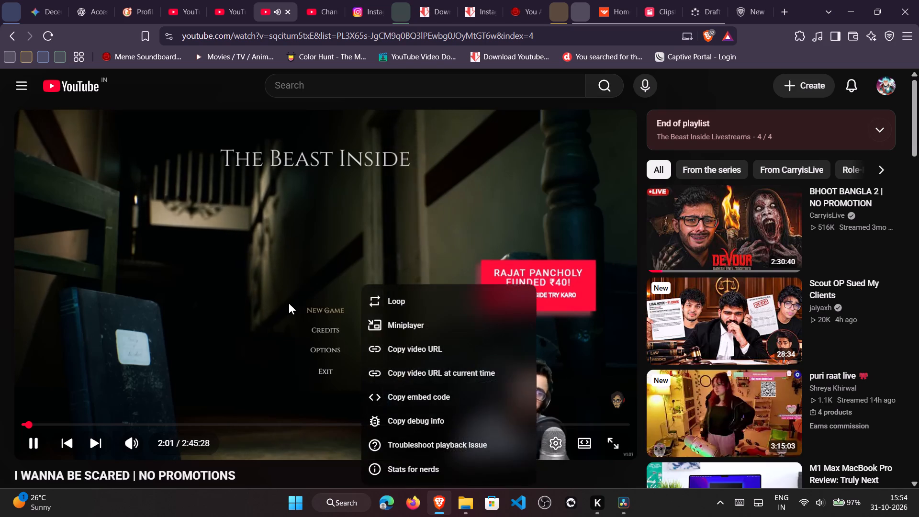
right_click(289, 303)
click(339, 235)
drag(770, 384, 773, 391)
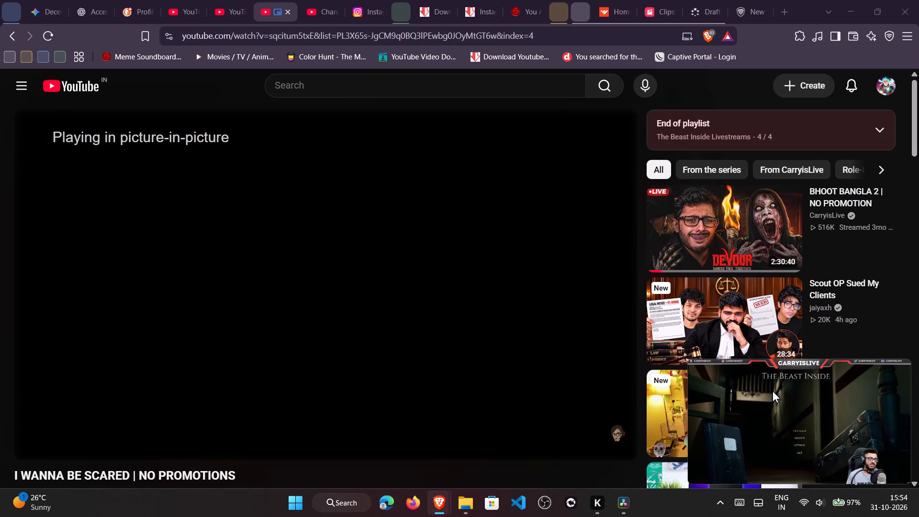
drag(773, 391, 773, 397)
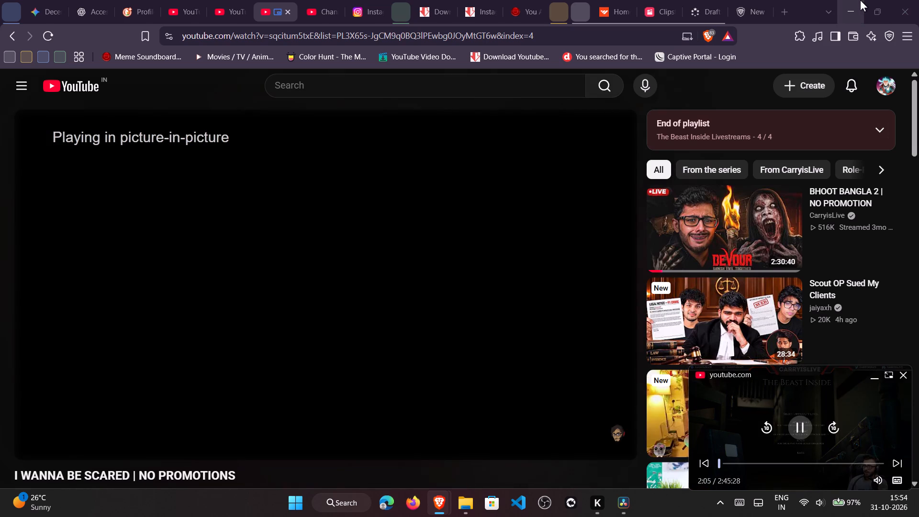
click(860, 0)
drag(694, 367, 698, 371)
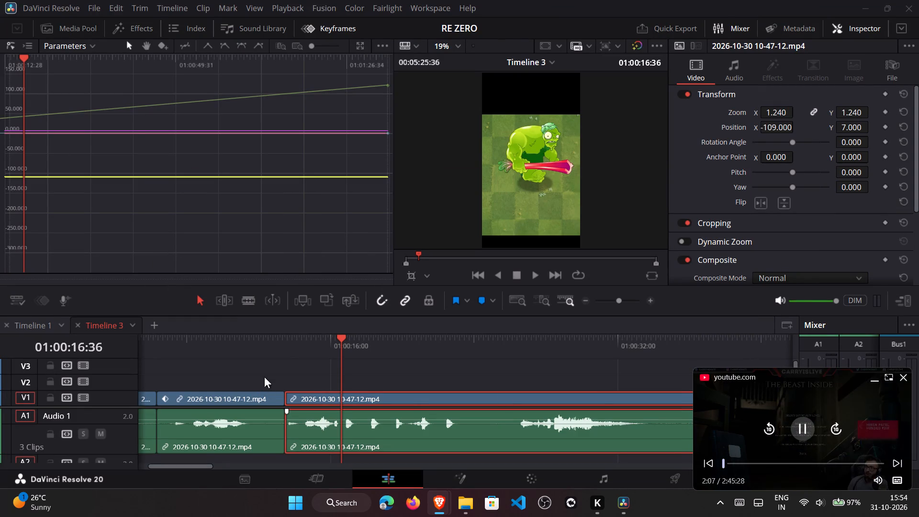
Find the cut point in the third segment and split the clip with its audio at 01:00:23:05.
drag(285, 358, 607, 382)
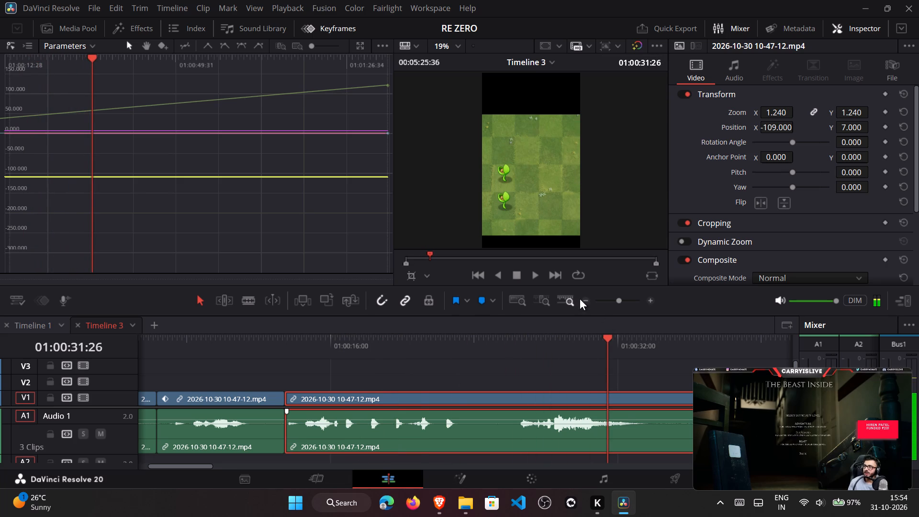
click(587, 299)
drag(425, 342, 404, 355)
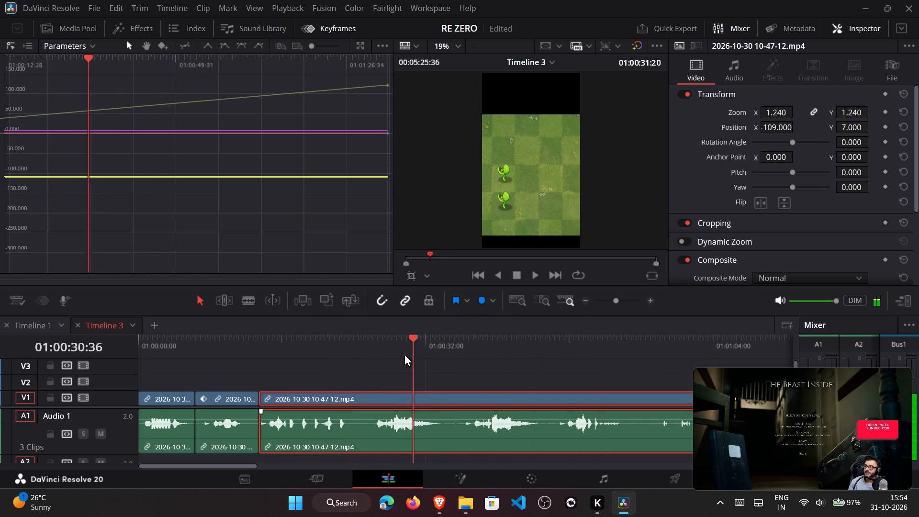
drag(404, 355, 332, 351)
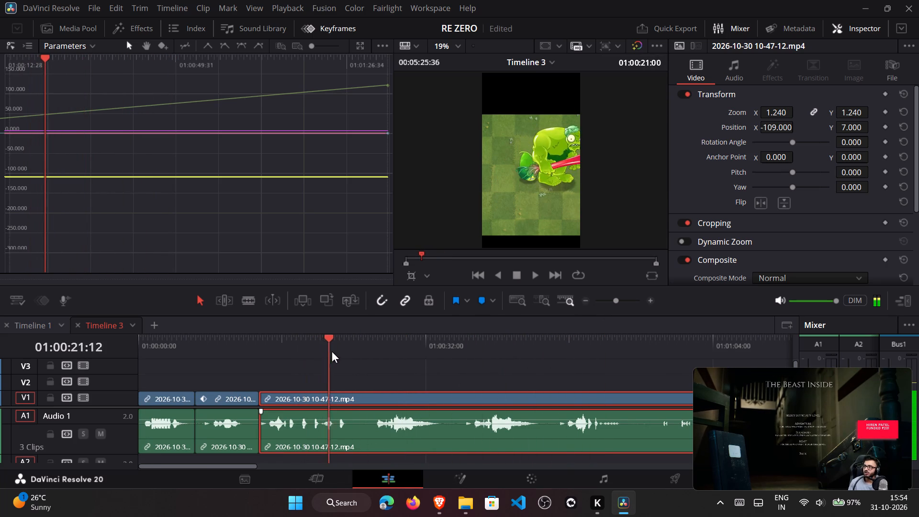
drag(332, 351, 346, 348)
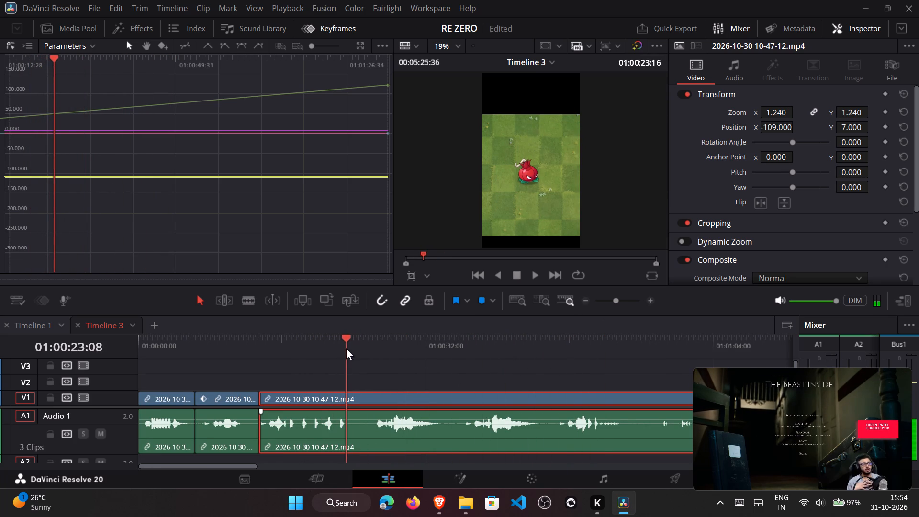
drag(346, 348, 346, 349)
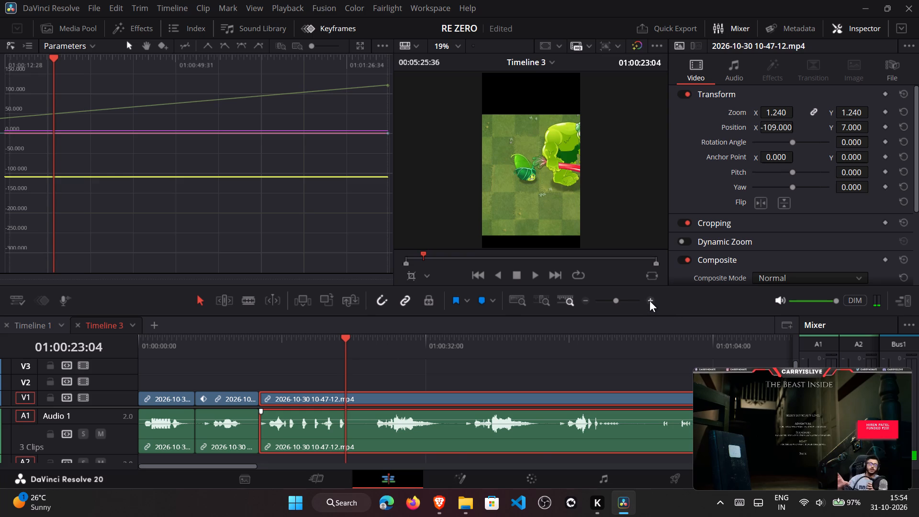
click(650, 301)
click(650, 301)
drag(421, 345, 436, 345)
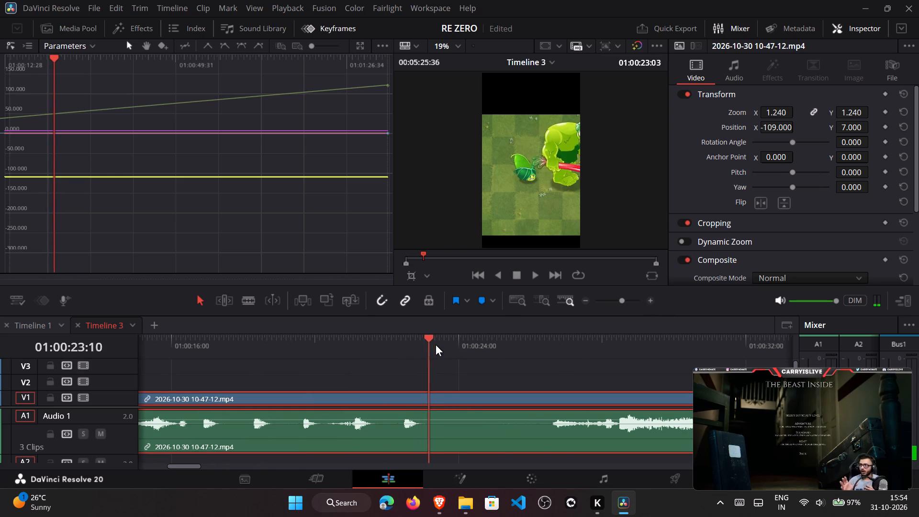
drag(436, 345, 426, 350)
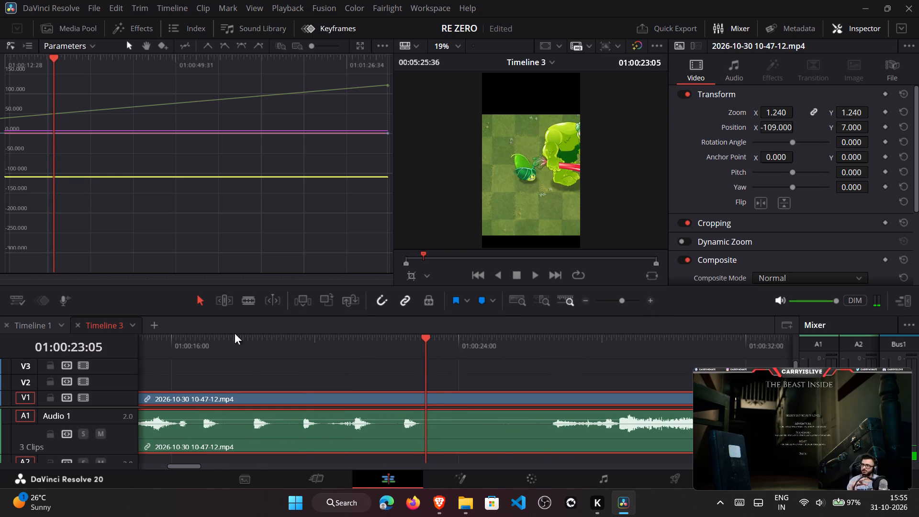
click(247, 306)
click(426, 393)
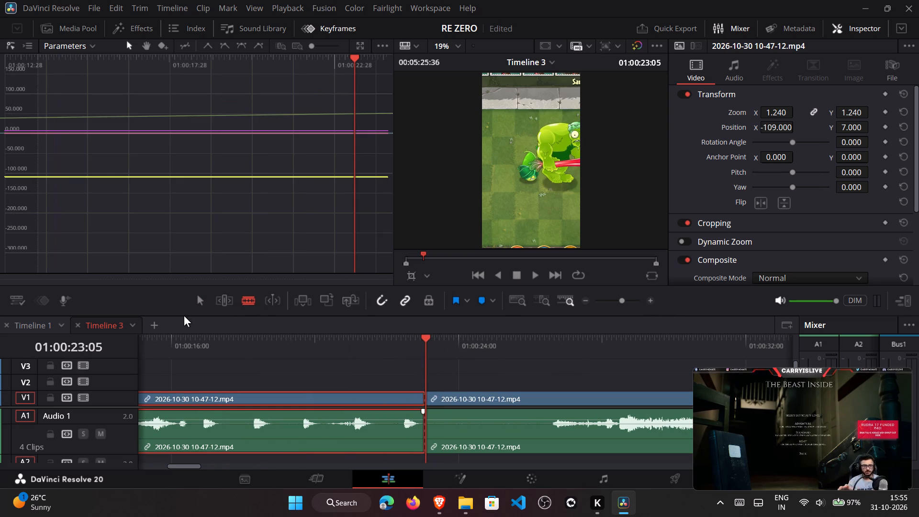
click(190, 301)
click(216, 300)
click(205, 301)
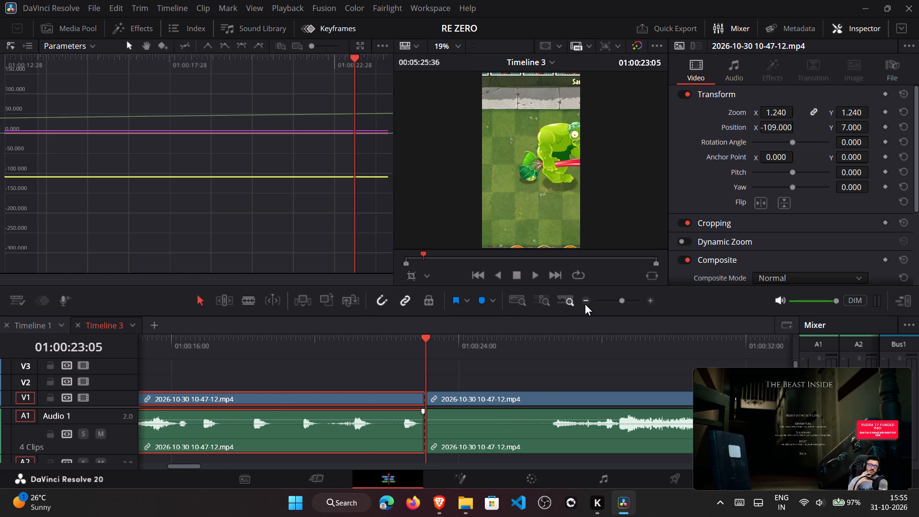
Review the footage after the new cut and trim the last segment's start edge forward to 01:00:35:56.
click(585, 304)
click(88, 27)
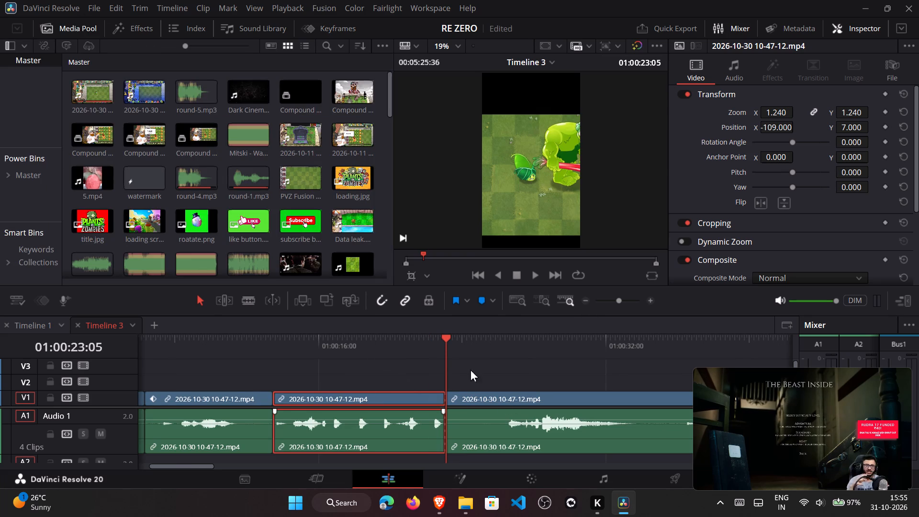
click(579, 299)
click(582, 299)
drag(421, 353, 433, 355)
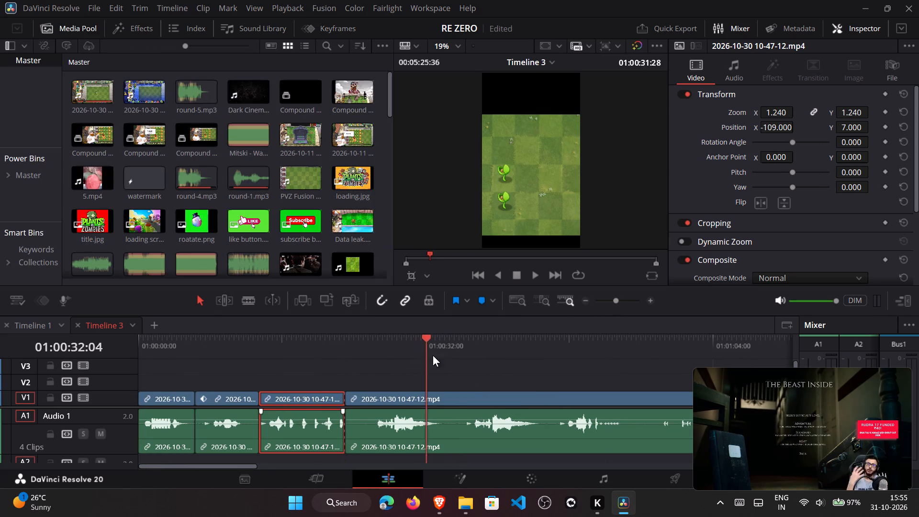
drag(433, 355, 461, 355)
drag(353, 400, 362, 400)
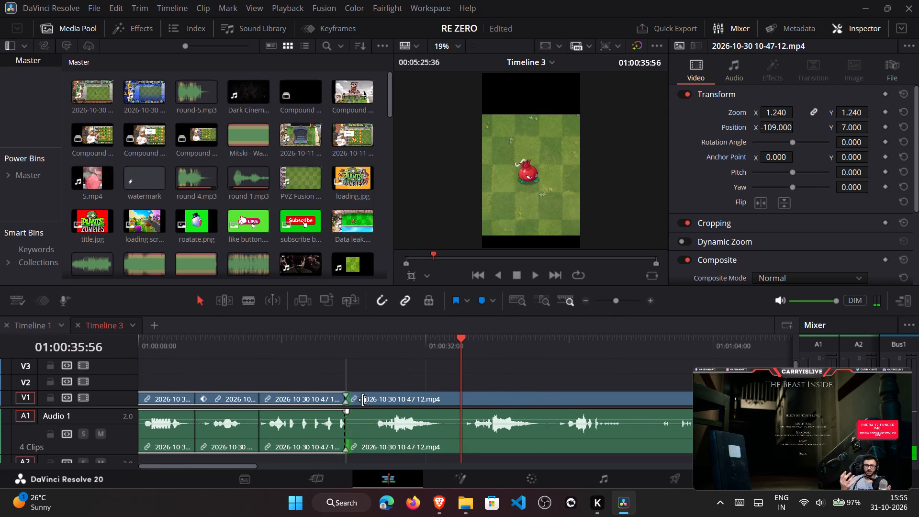
drag(362, 400, 475, 395)
click(476, 393)
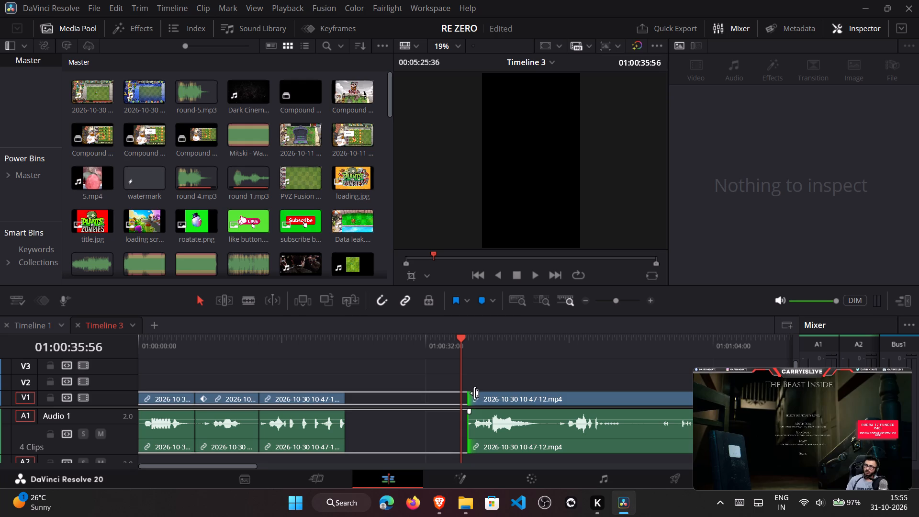
drag(473, 393, 468, 397)
Move the last segment earlier toward the third segment's end, so it starts at about 01:00:24.
drag(477, 399, 380, 404)
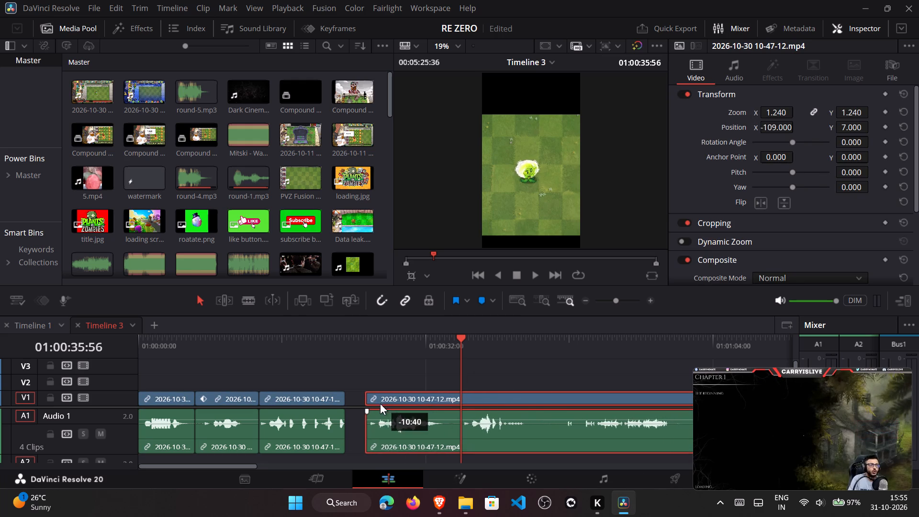
drag(380, 404, 372, 406)
Shift the last segment closer to the third segment and trim its start edge forward to about 01:00:23:57.
click(281, 344)
drag(281, 344, 338, 344)
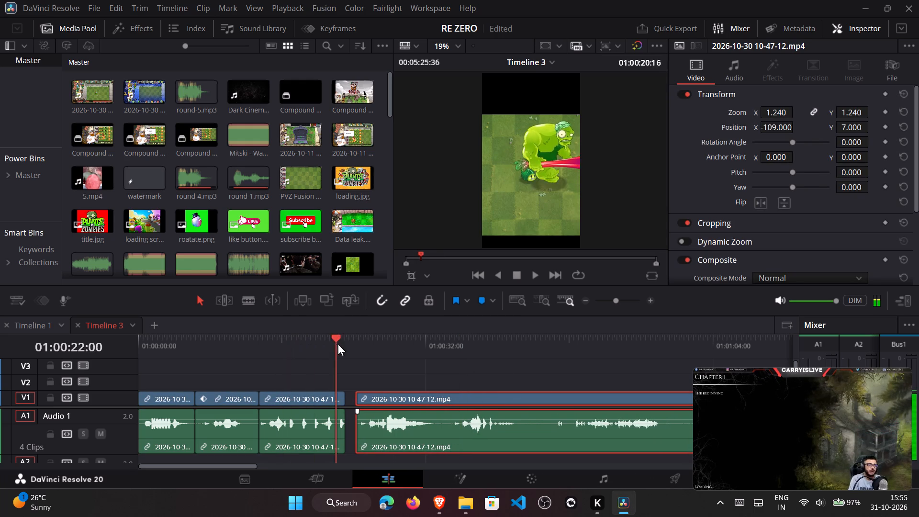
drag(338, 344, 360, 348)
triple_click(650, 302)
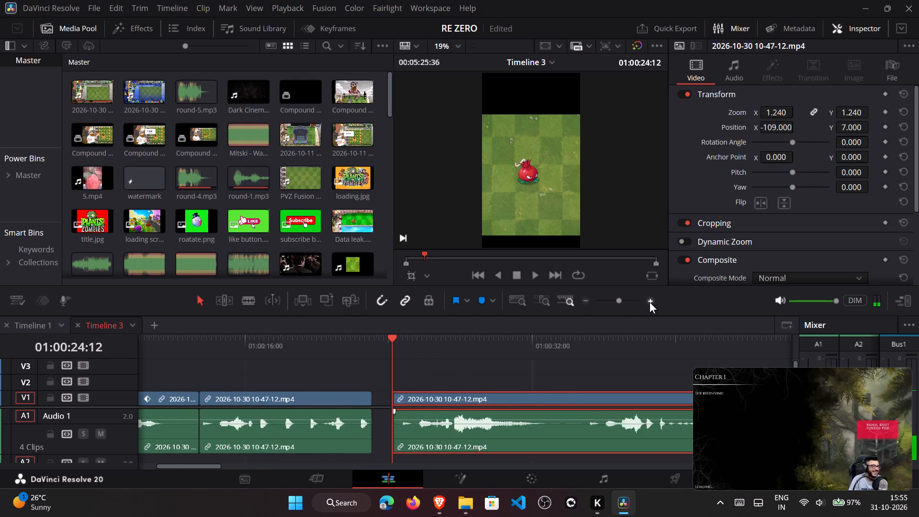
click(184, 467)
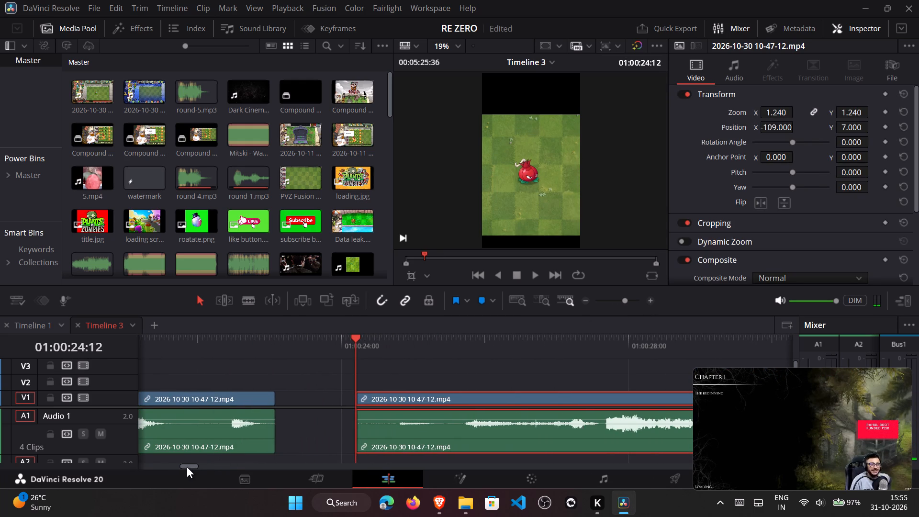
drag(405, 396, 352, 401)
drag(308, 401, 343, 403)
Check the trimmed footage and move the last segment earlier to close the gap after the third segment.
click(339, 346)
drag(339, 346, 339, 346)
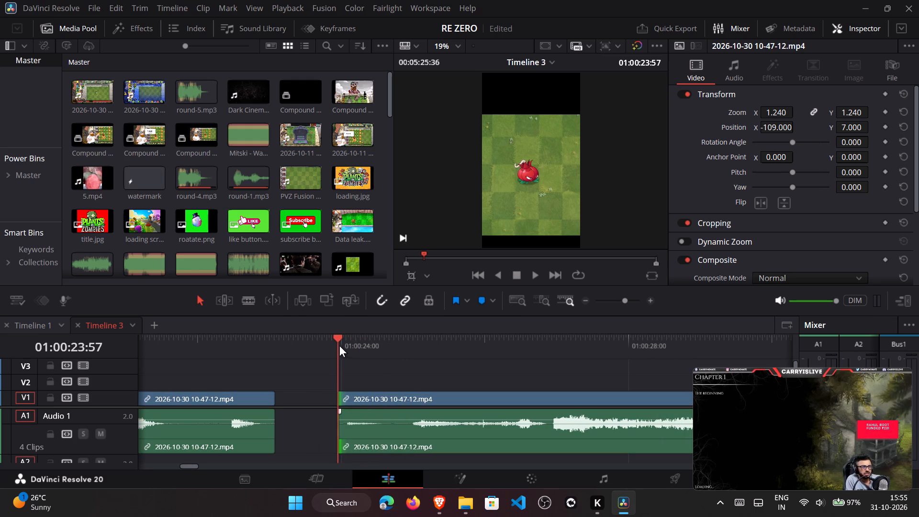
drag(339, 346, 554, 349)
drag(412, 404, 357, 404)
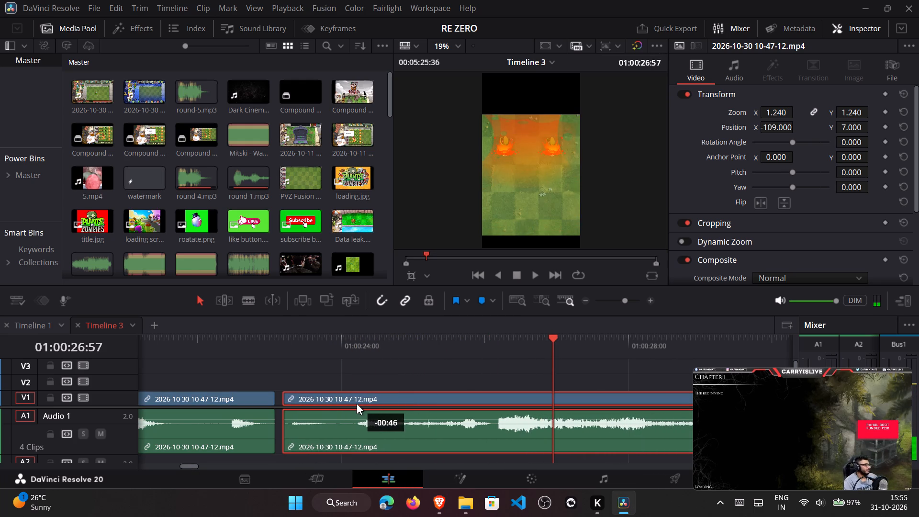
drag(357, 404, 355, 404)
Review the last segment's footage between about 01:00:26 and 01:00:30 for the next cut point.
double_click(585, 300)
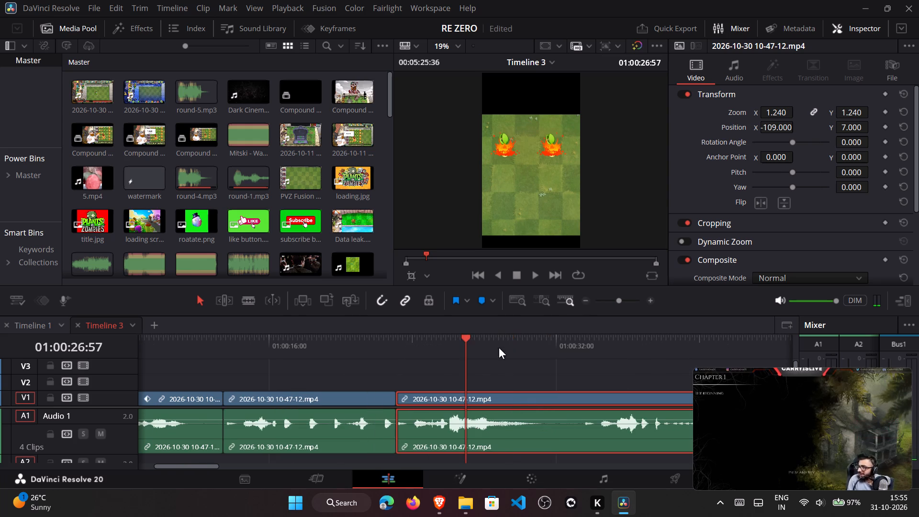
drag(479, 352, 499, 357)
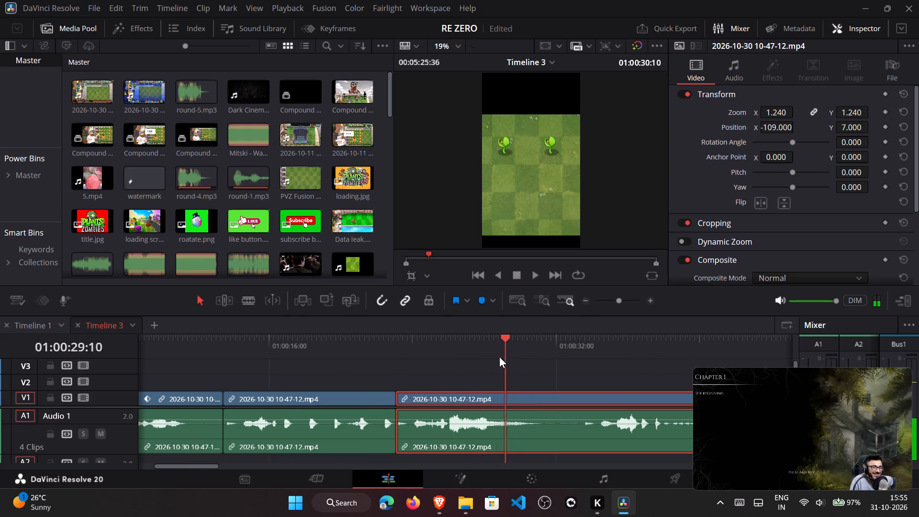
drag(499, 357, 449, 367)
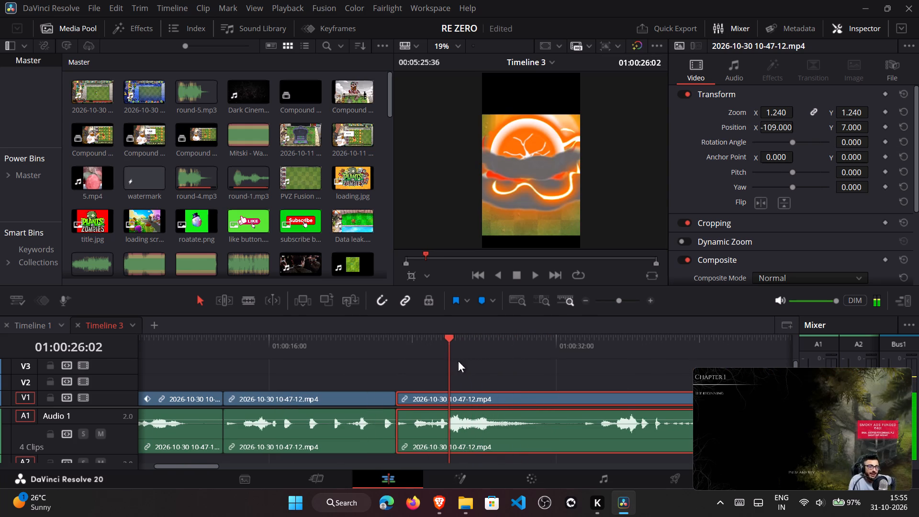
click(541, 279)
click(513, 275)
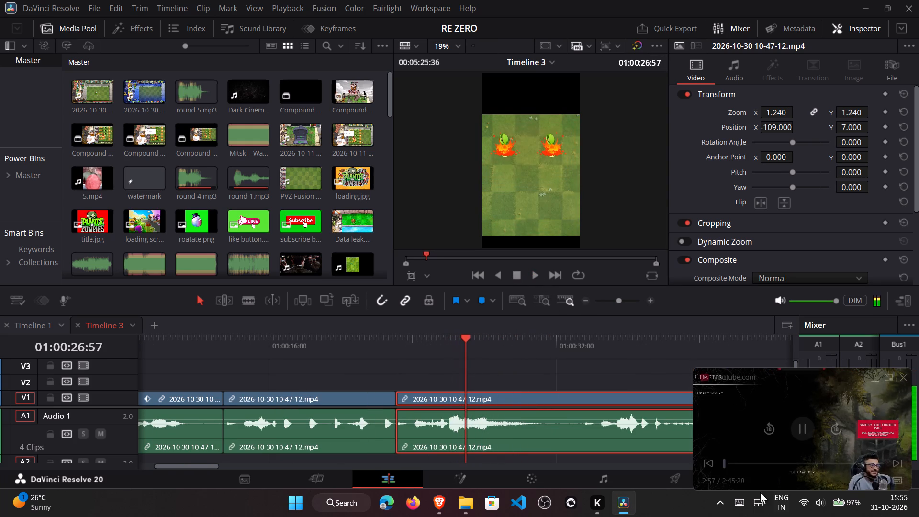
Lower the system volume to about 20 in the Windows quick settings.
click(798, 516)
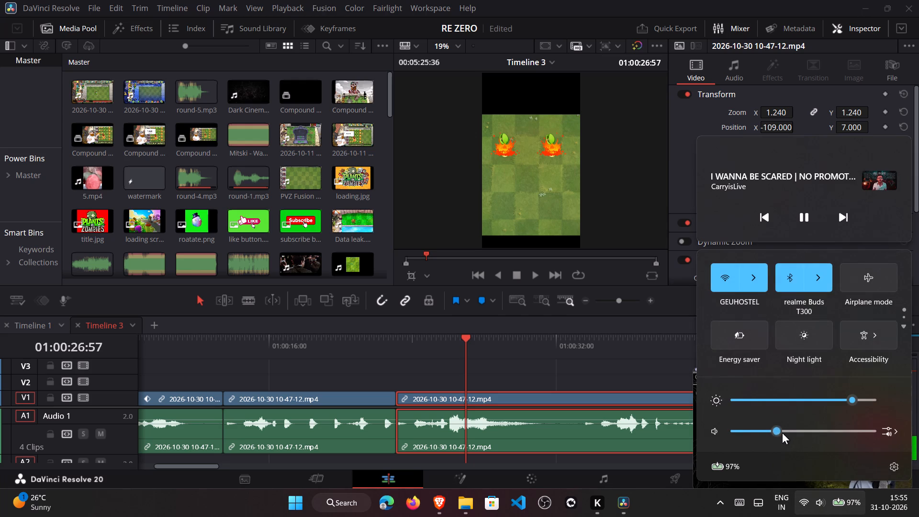
drag(781, 433, 779, 433)
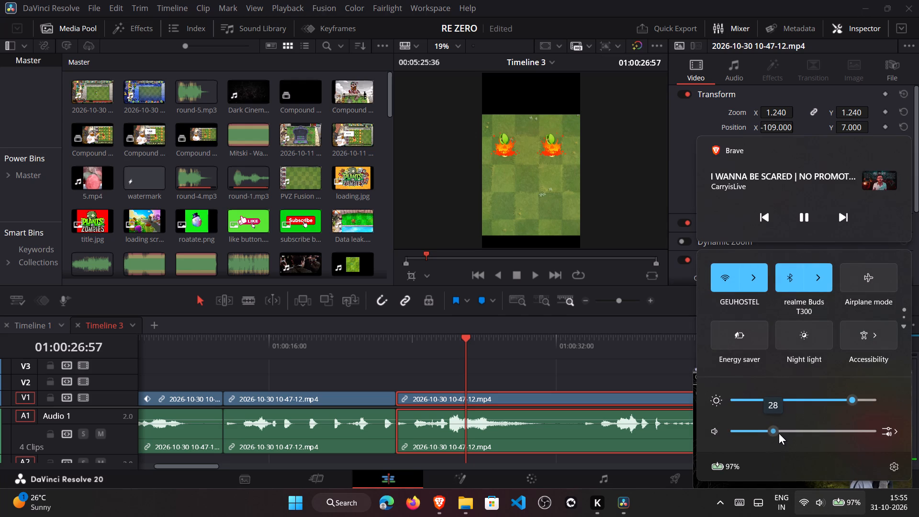
drag(779, 433, 768, 438)
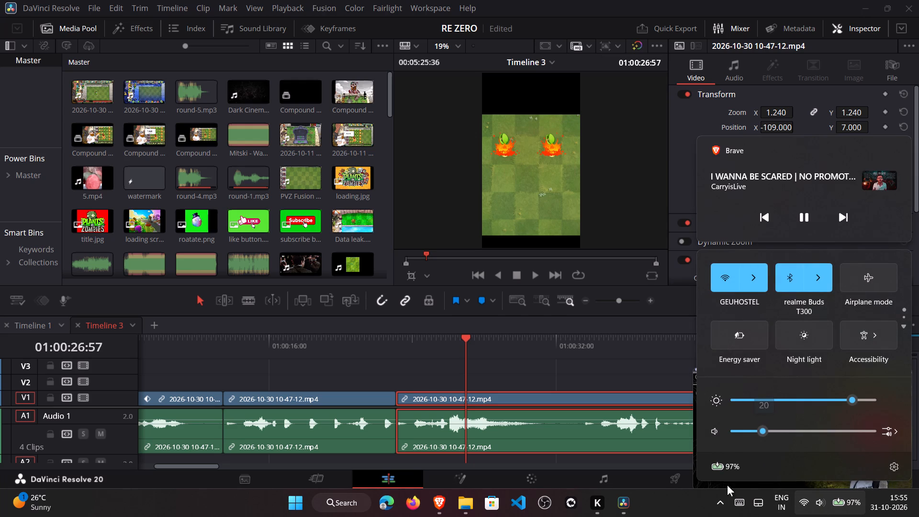
drag(759, 435, 763, 434)
drag(763, 434, 765, 433)
click(712, 506)
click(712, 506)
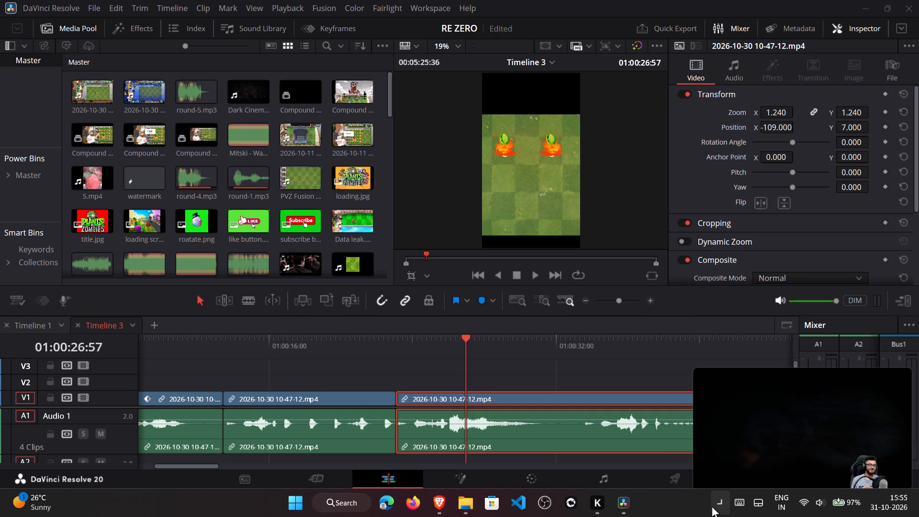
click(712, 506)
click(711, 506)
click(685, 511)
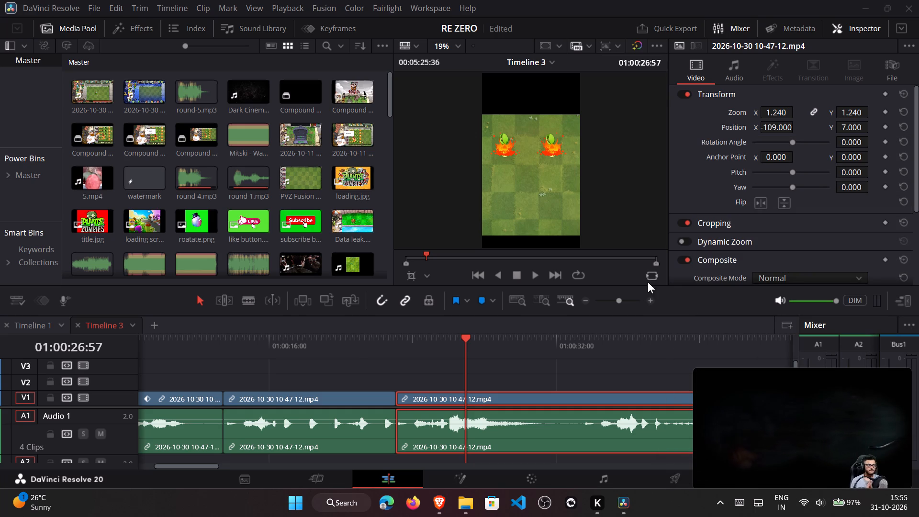
Find the cut point after the explosion in the last segment and split the clip with its audio at 01:00:29:38.
click(648, 301)
drag(466, 362, 480, 370)
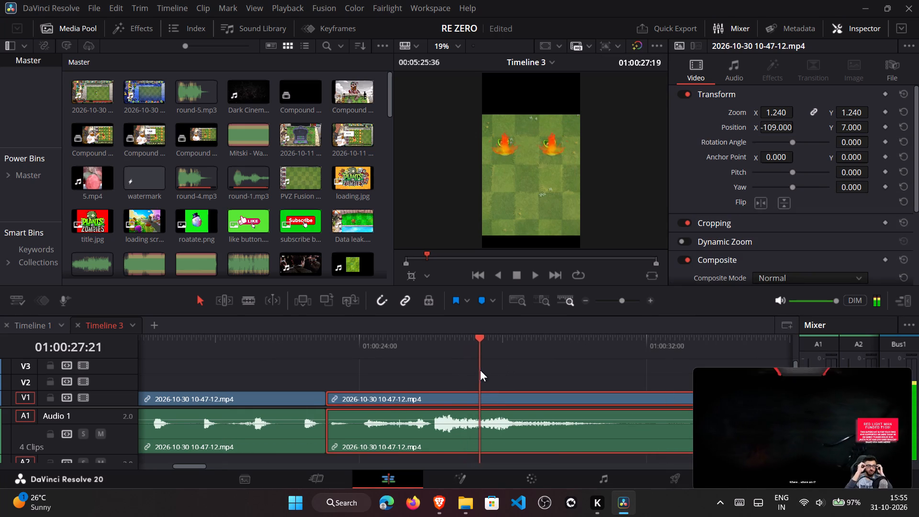
drag(480, 370, 444, 378)
click(533, 278)
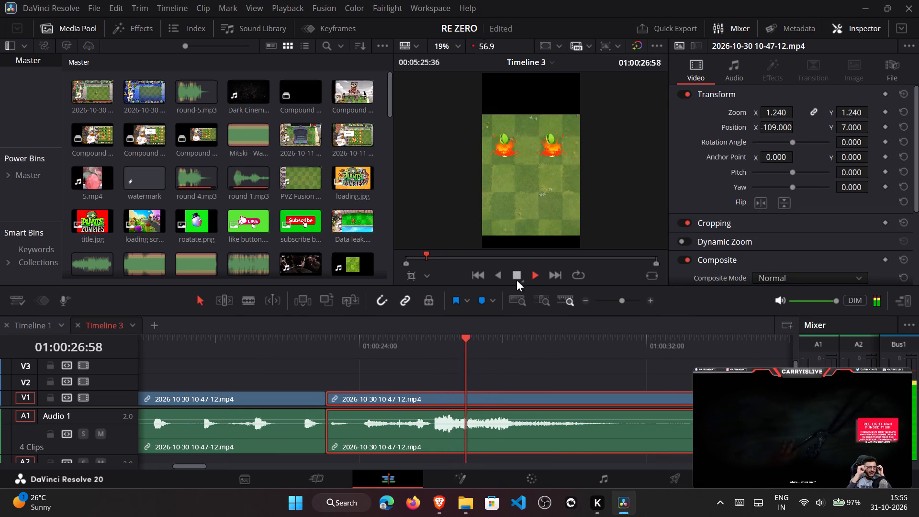
click(516, 280)
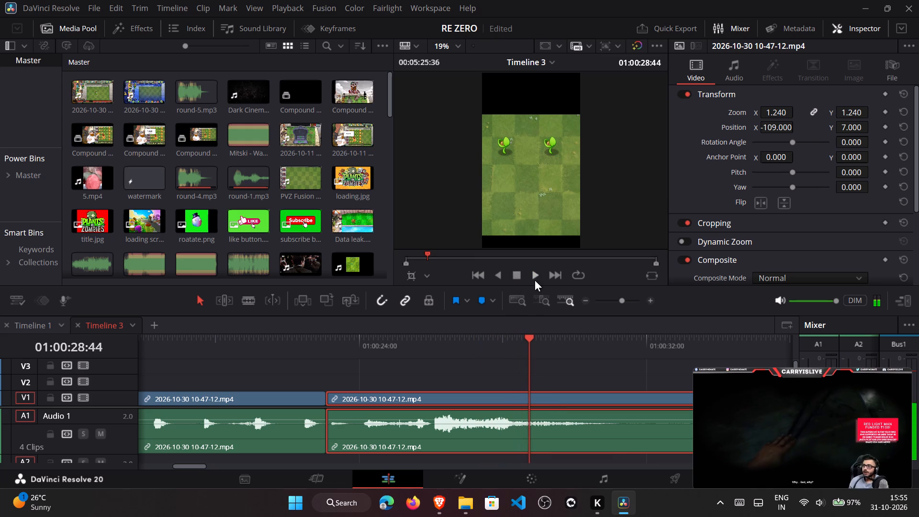
click(535, 280)
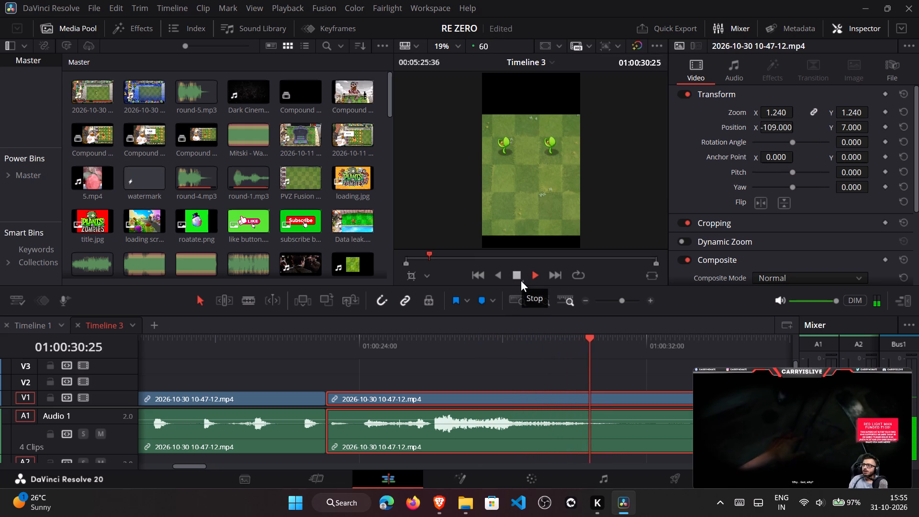
click(521, 281)
drag(543, 348, 509, 352)
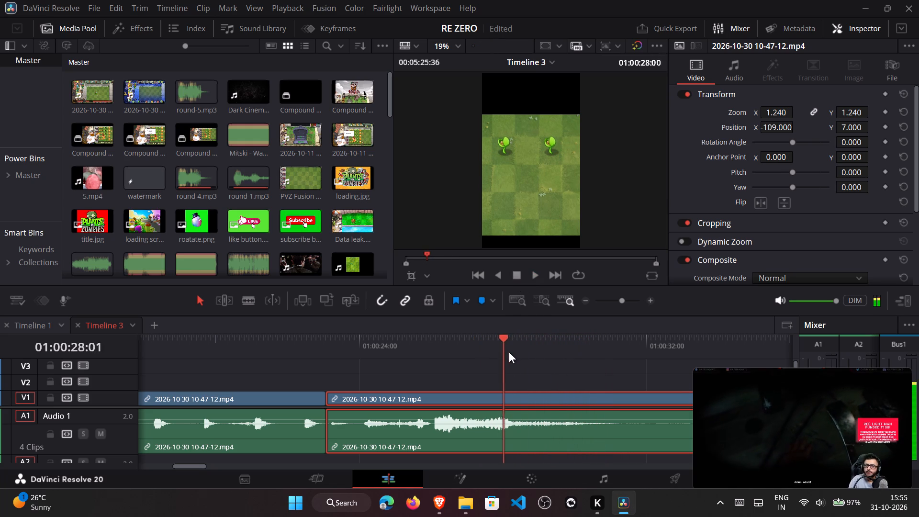
drag(509, 352, 561, 346)
click(253, 299)
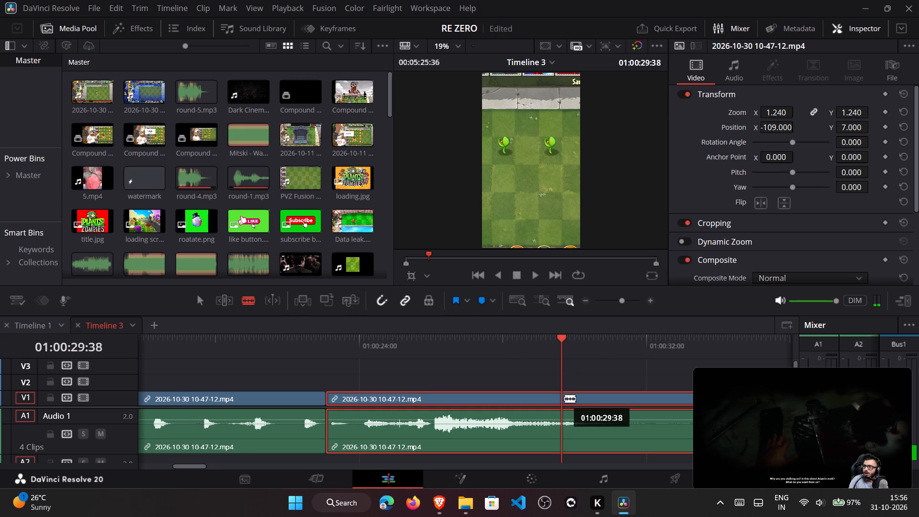
click(564, 398)
click(213, 305)
click(204, 303)
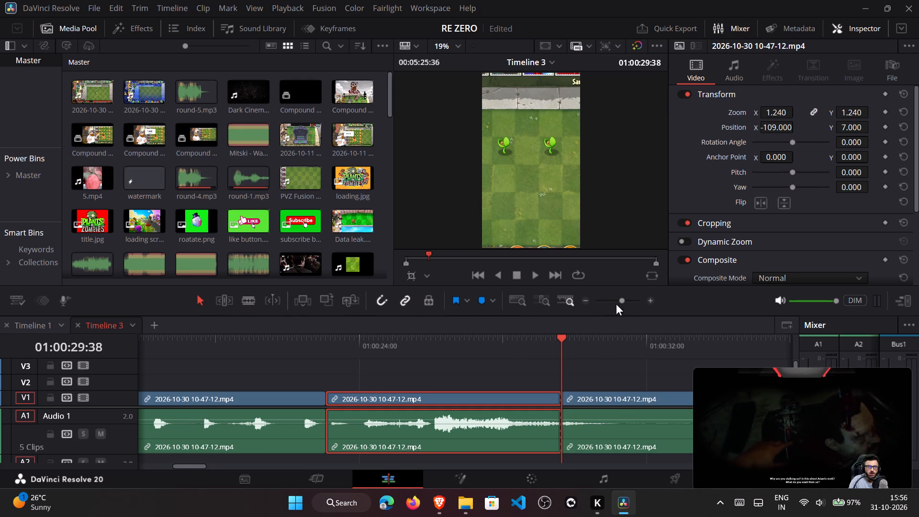
Trim the last segment's start edge forward to 01:00:33:24 and move the segment earlier, starting at about 01:00:31:08.
click(589, 305)
click(588, 302)
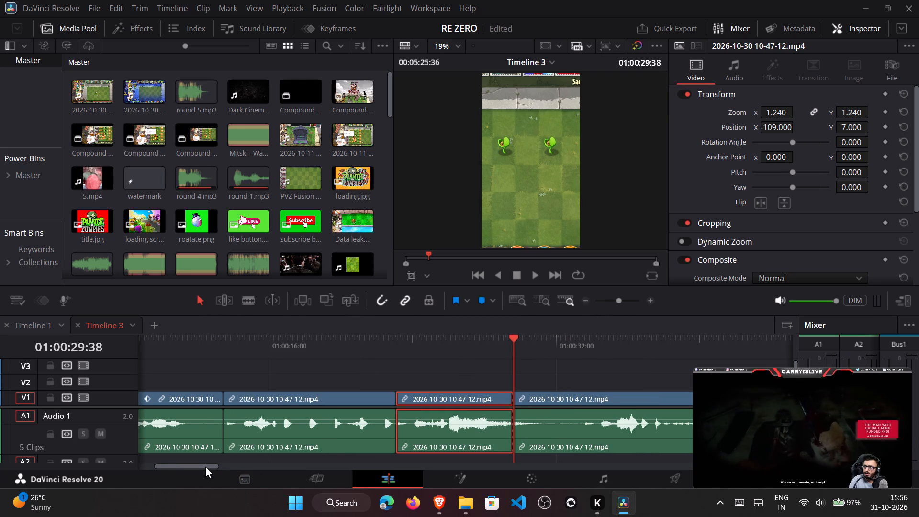
drag(213, 467, 231, 471)
drag(376, 345, 411, 350)
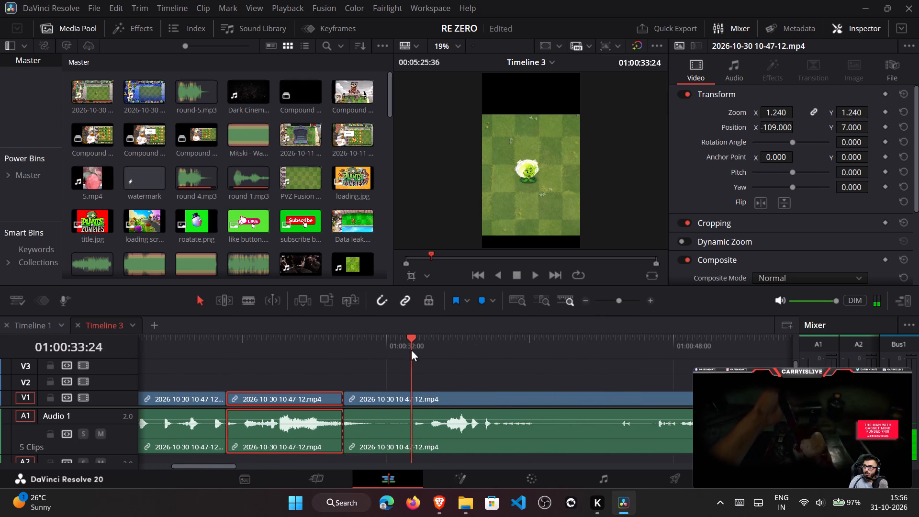
drag(351, 394, 418, 382)
drag(446, 395, 405, 400)
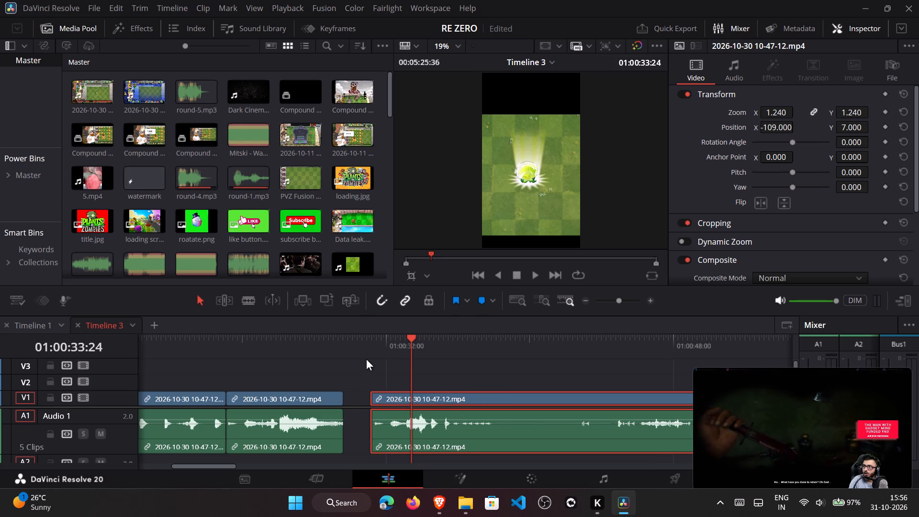
Trim the last segment's start edge slightly further forward and join the segment to the fourth segment's end at 01:00:29:38.
click(366, 359)
click(372, 346)
double_click(650, 299)
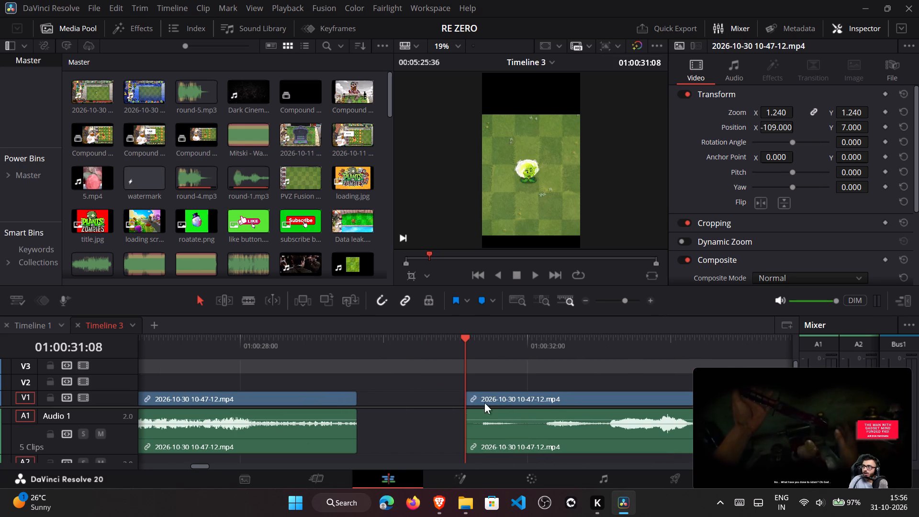
drag(468, 400, 475, 398)
drag(499, 398, 390, 401)
Play the footage from the new join to find the cut point and split the last segment with its audio at 01:00:37:16.
click(364, 348)
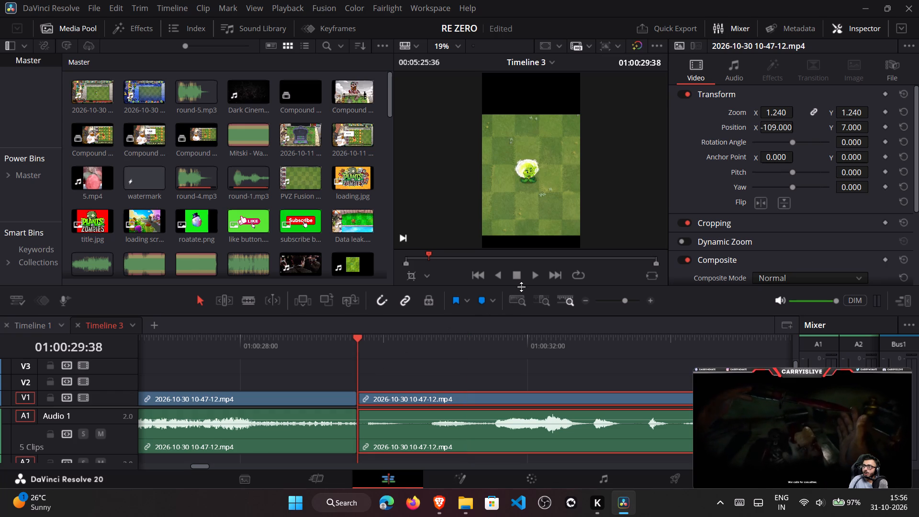
click(539, 278)
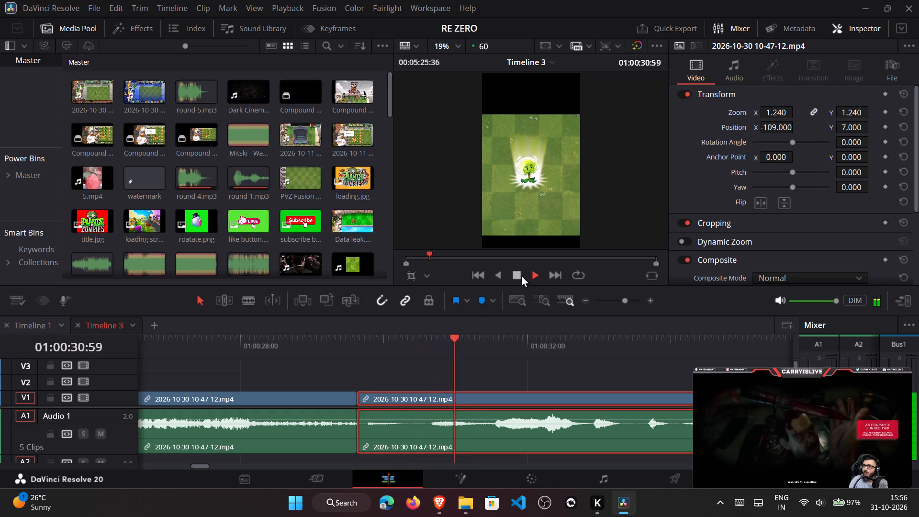
click(584, 305)
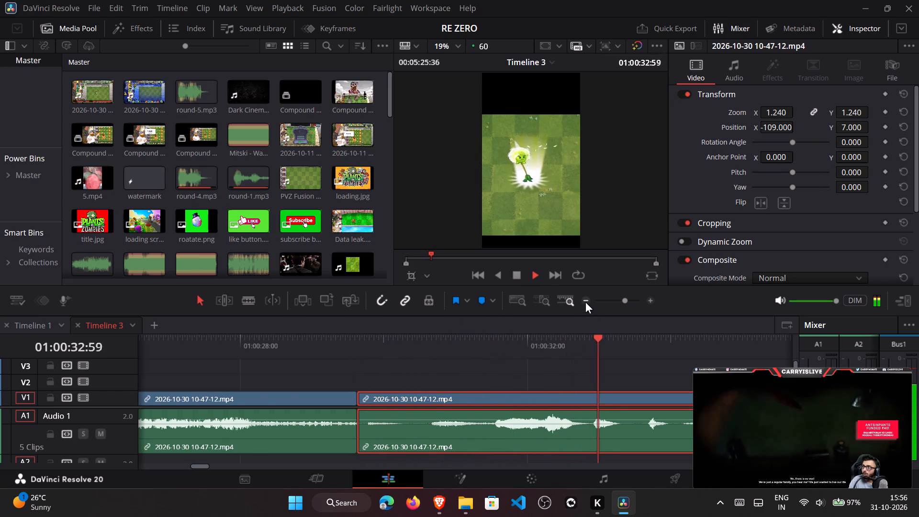
click(585, 302)
click(585, 301)
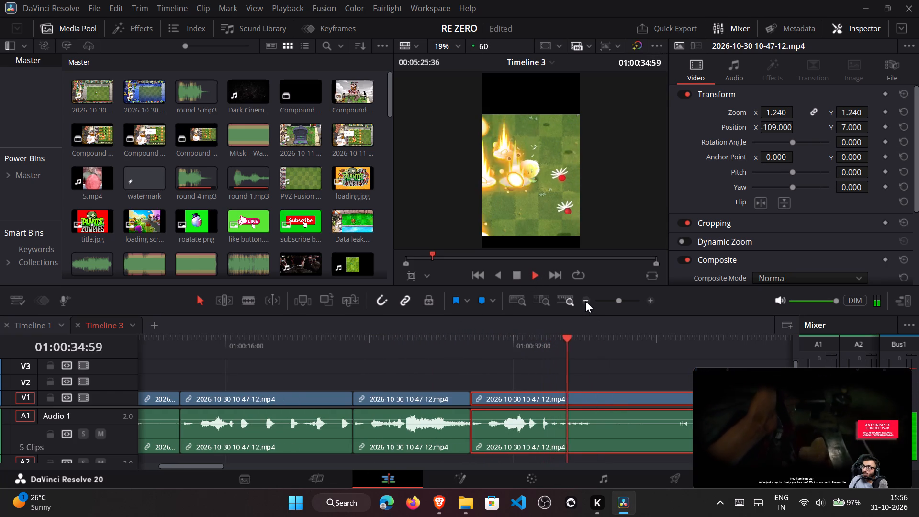
click(520, 279)
drag(593, 347, 607, 344)
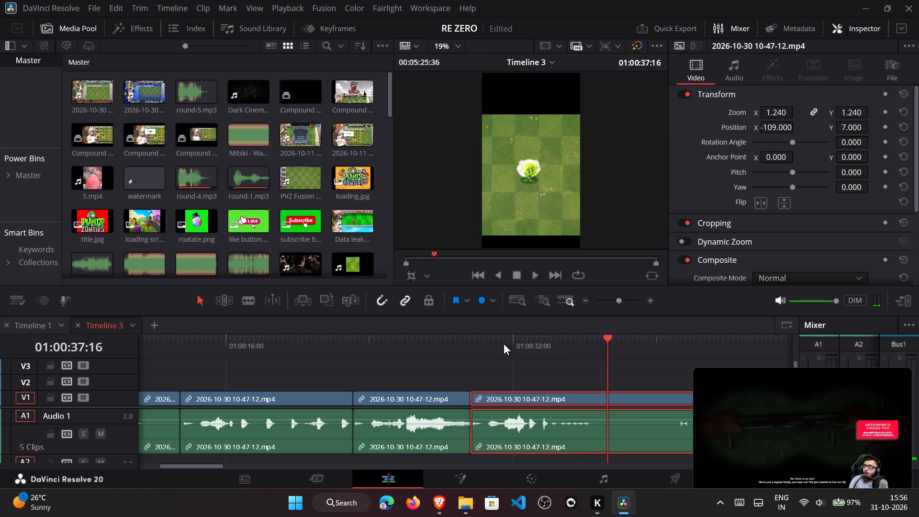
click(255, 306)
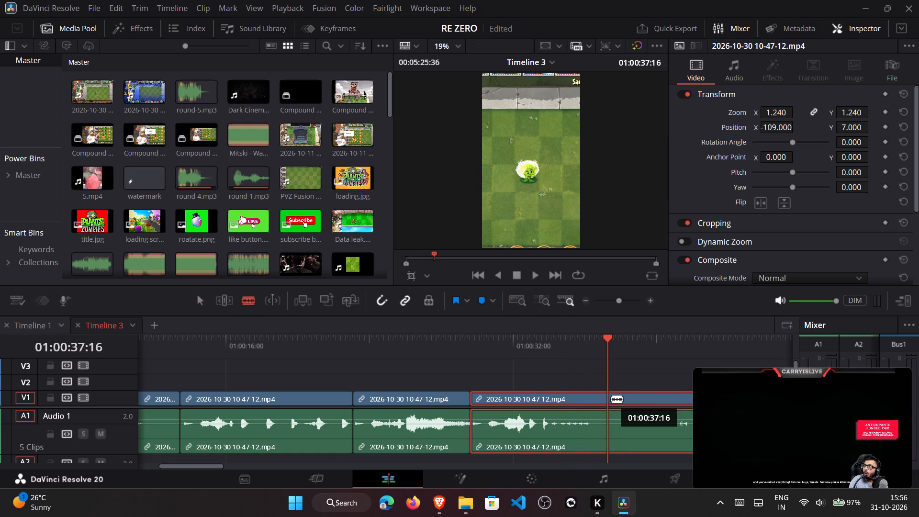
click(609, 399)
click(202, 293)
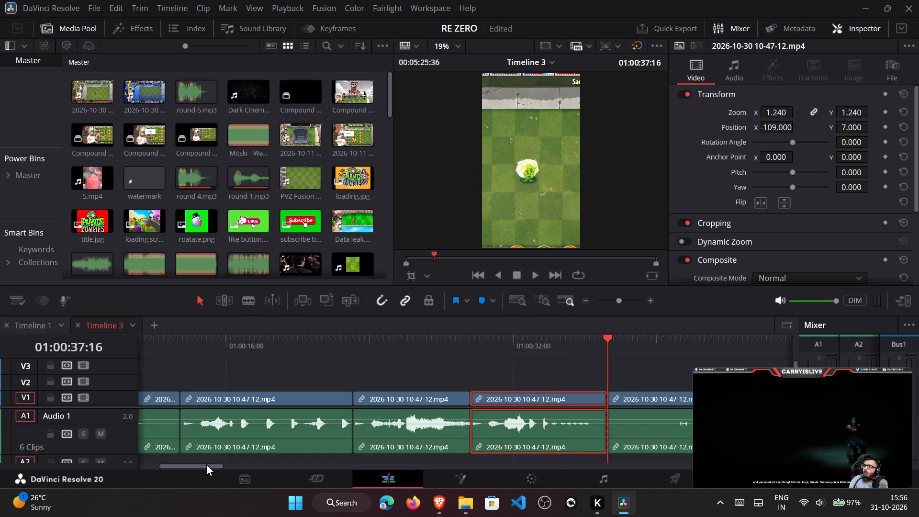
Review the remaining footage and trim the last segment's end edge back to about 01:00:54.
drag(206, 464, 243, 467)
drag(262, 358, 294, 358)
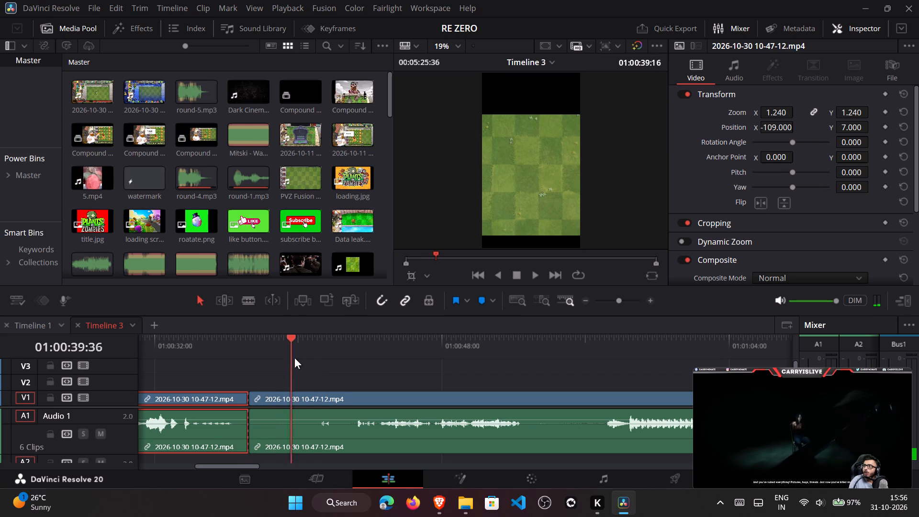
drag(294, 358, 380, 361)
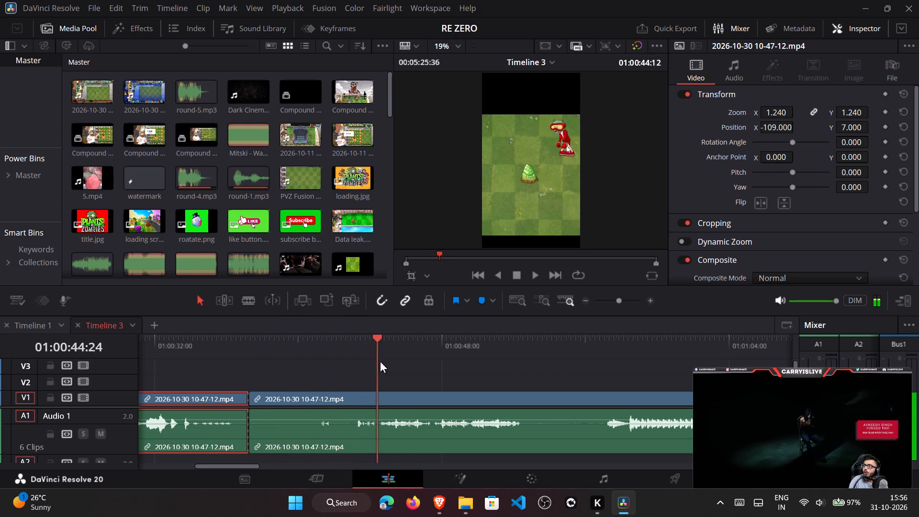
drag(380, 361, 509, 371)
click(583, 301)
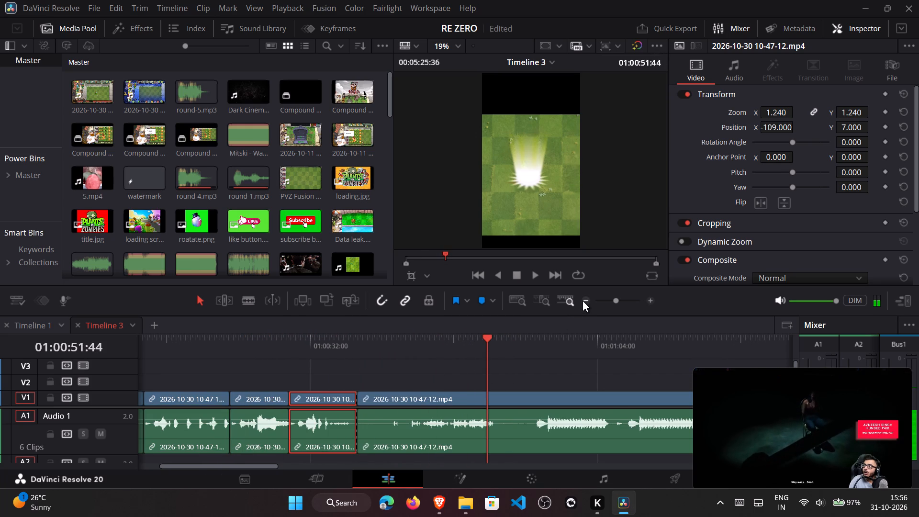
drag(489, 343, 517, 344)
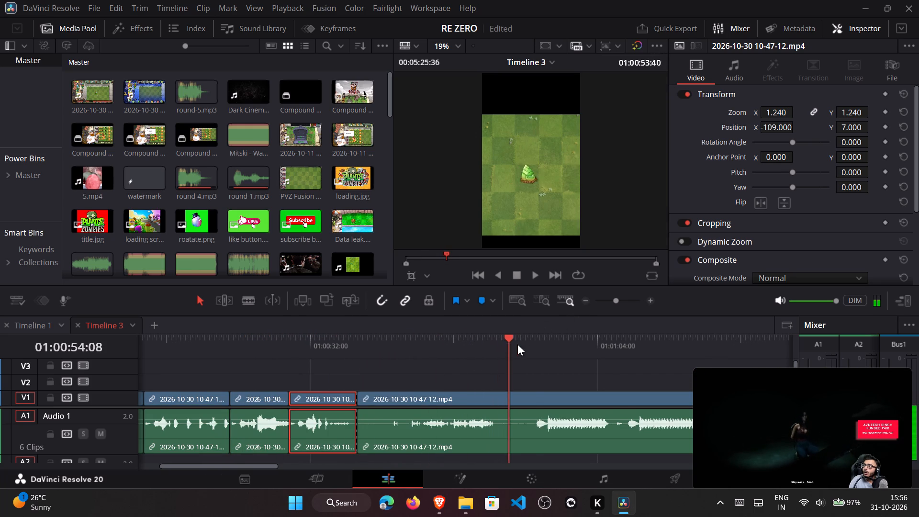
drag(517, 344, 619, 338)
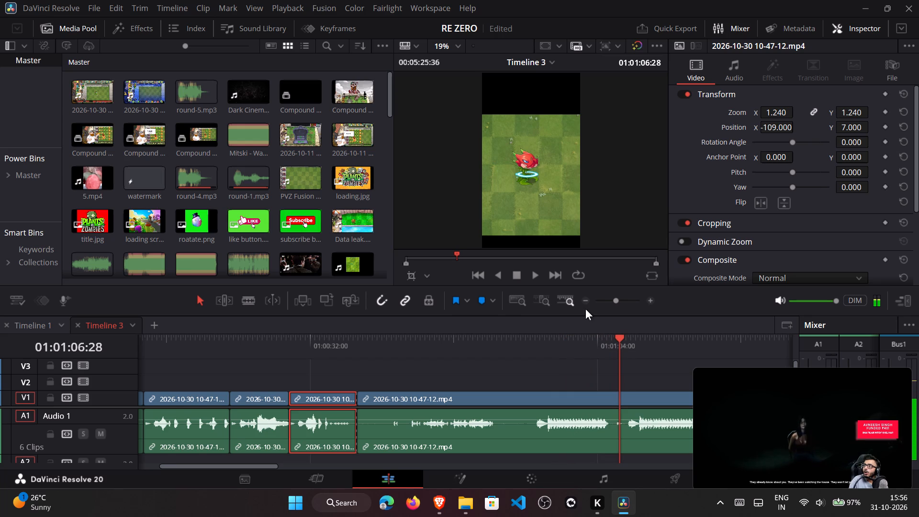
click(585, 305)
drag(487, 396, 417, 398)
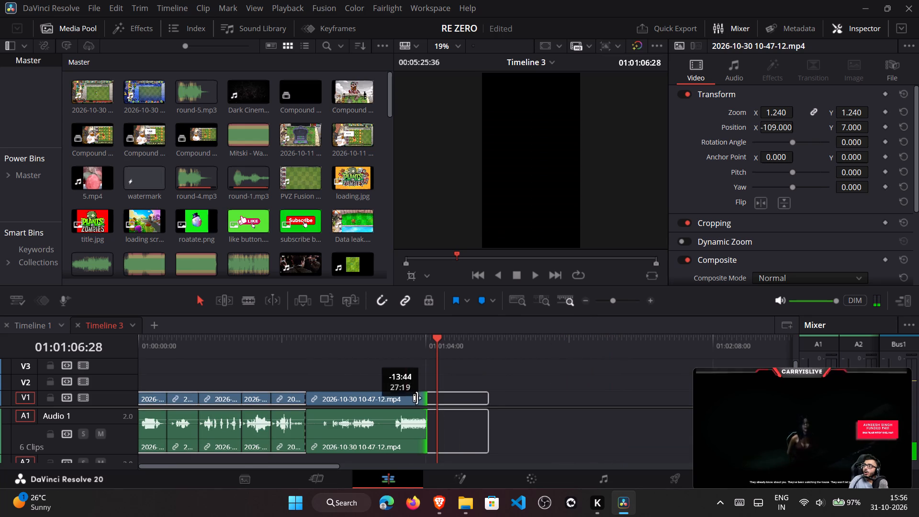
drag(417, 398, 378, 407)
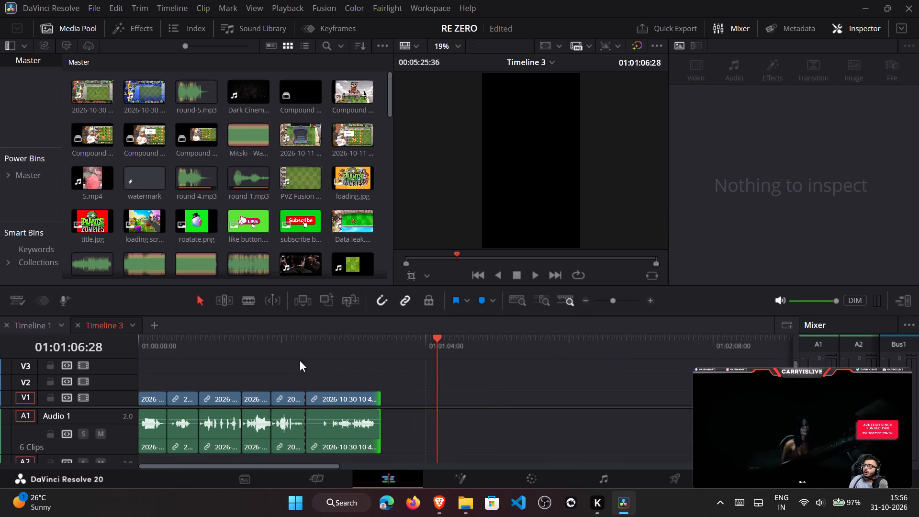
Trim the last segment's start edge forward to 01:00:40:24.
click(320, 342)
click(649, 307)
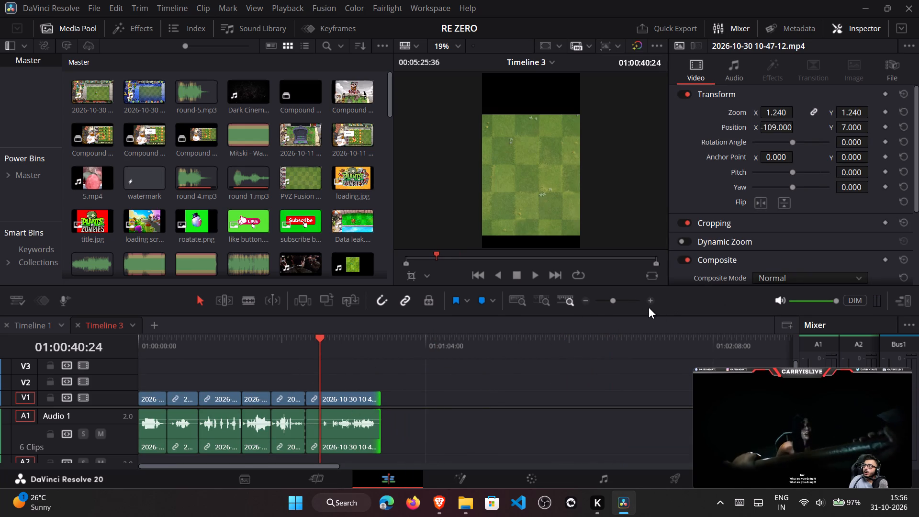
click(649, 306)
click(649, 304)
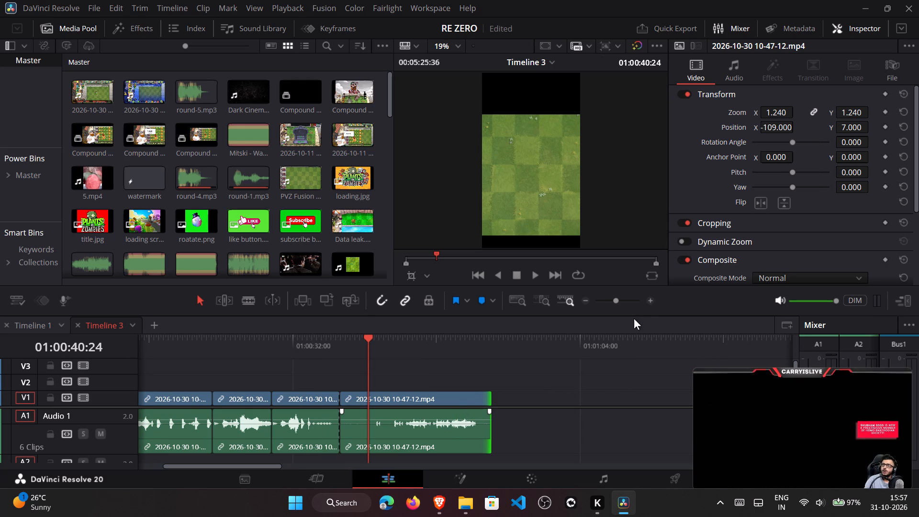
click(647, 300)
drag(363, 400, 417, 406)
Move the last segment earlier to about 01:00:38:00 and trim its start edge forward to about 01:00:38:30.
drag(428, 403, 389, 408)
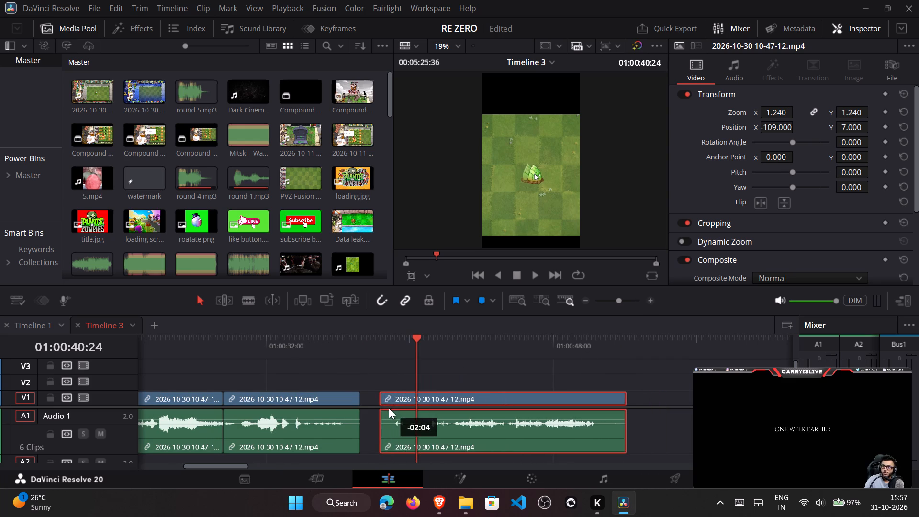
drag(389, 408, 384, 410)
drag(379, 405, 385, 406)
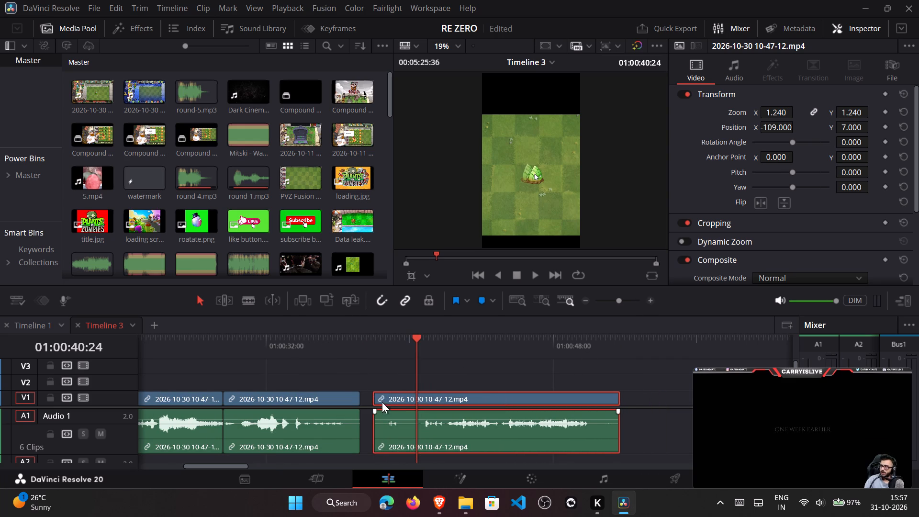
drag(381, 400, 391, 399)
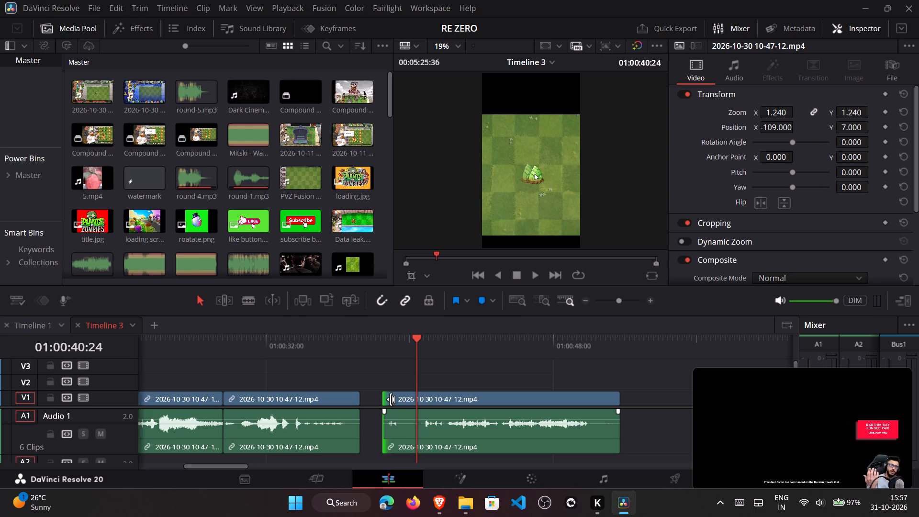
Scrub through the last segment from its start to about 01:00:48:56 to examine which part to keep.
click(387, 359)
click(392, 351)
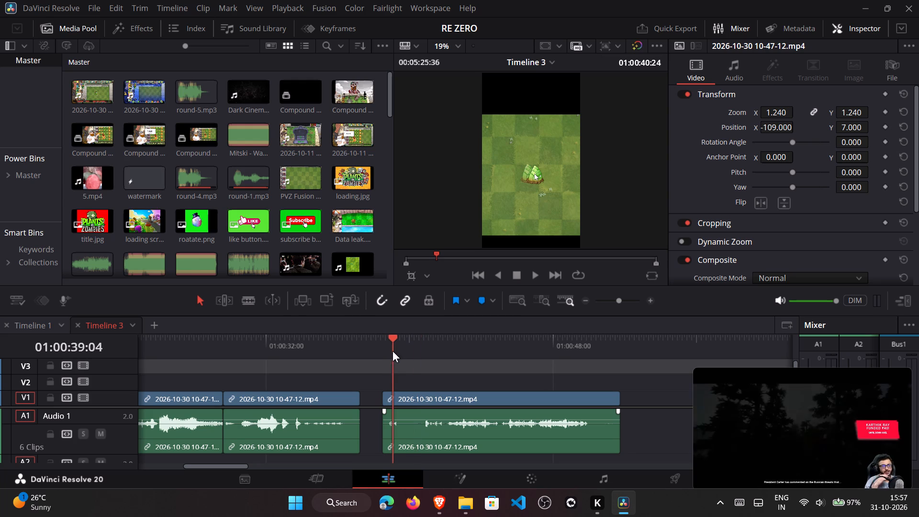
click(415, 377)
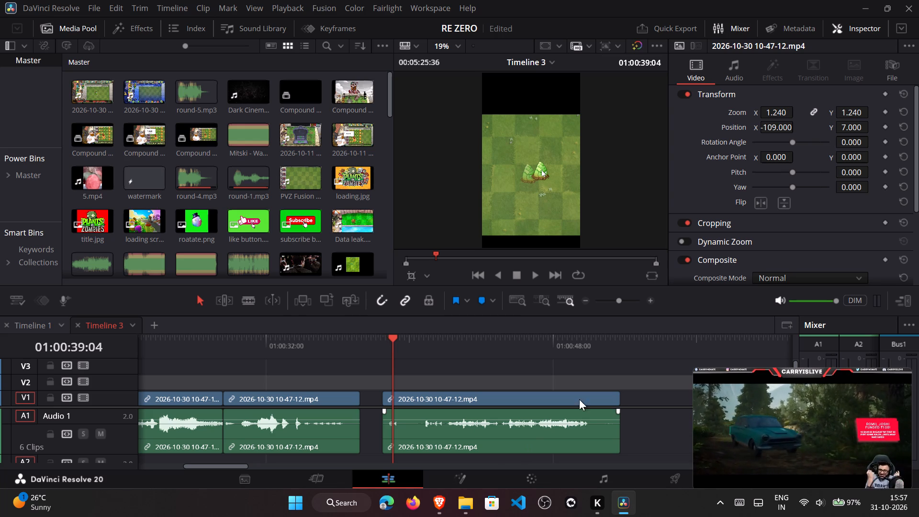
click(648, 299)
drag(451, 351, 460, 351)
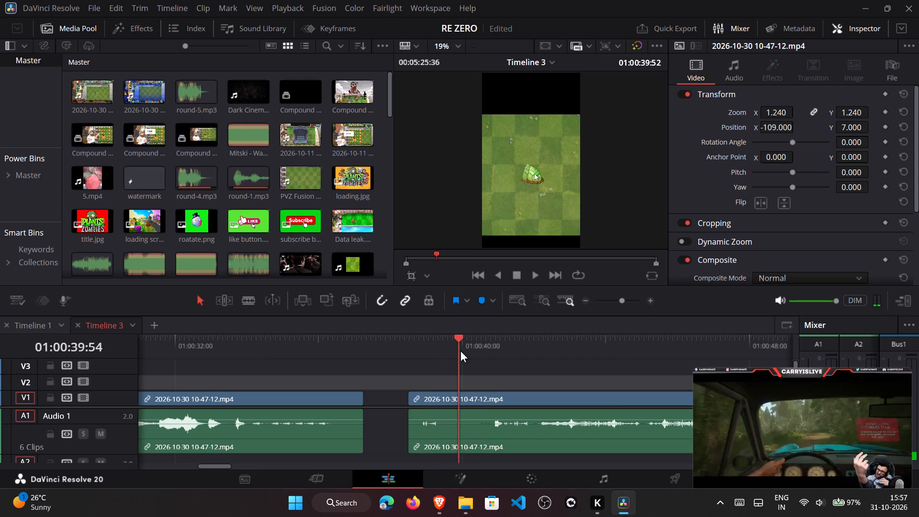
drag(460, 351, 567, 351)
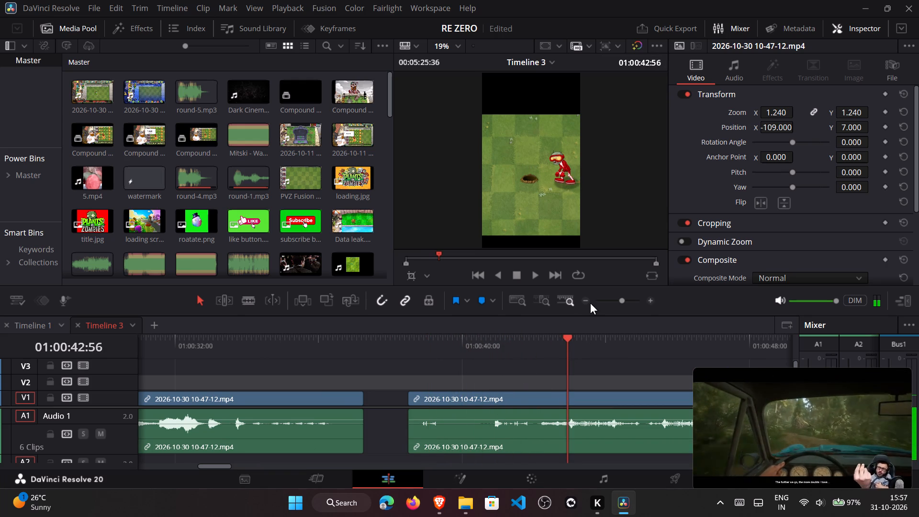
click(590, 303)
click(582, 301)
drag(532, 358, 575, 358)
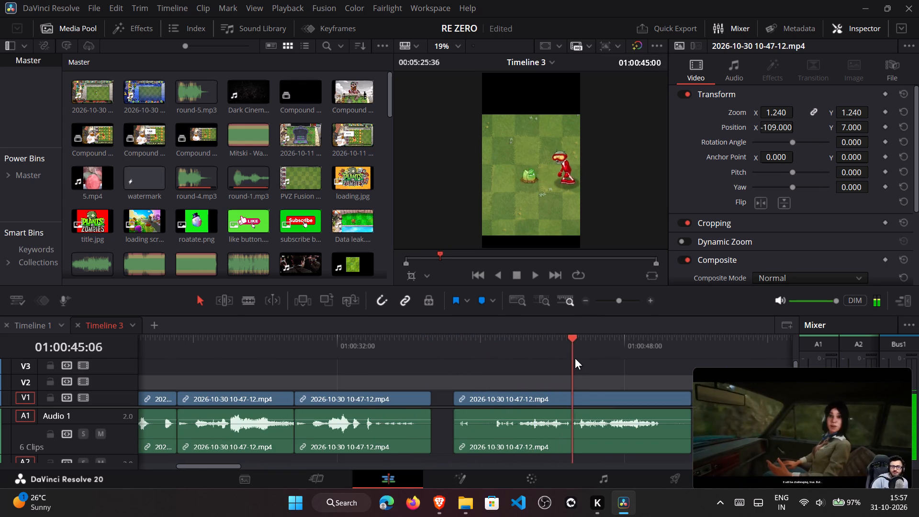
drag(575, 358, 644, 347)
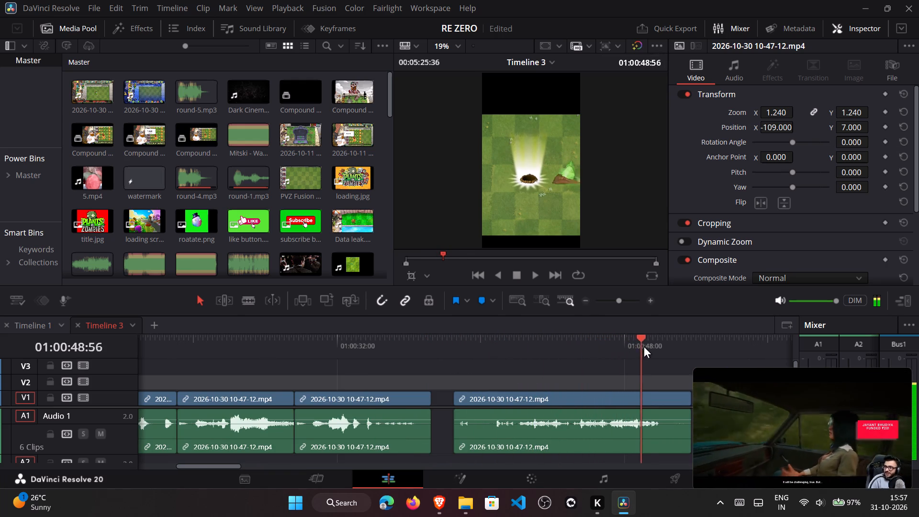
Locate the new start point in the last segment and trim its start edge with audio forward to 01:00:42:28.
drag(644, 347, 492, 358)
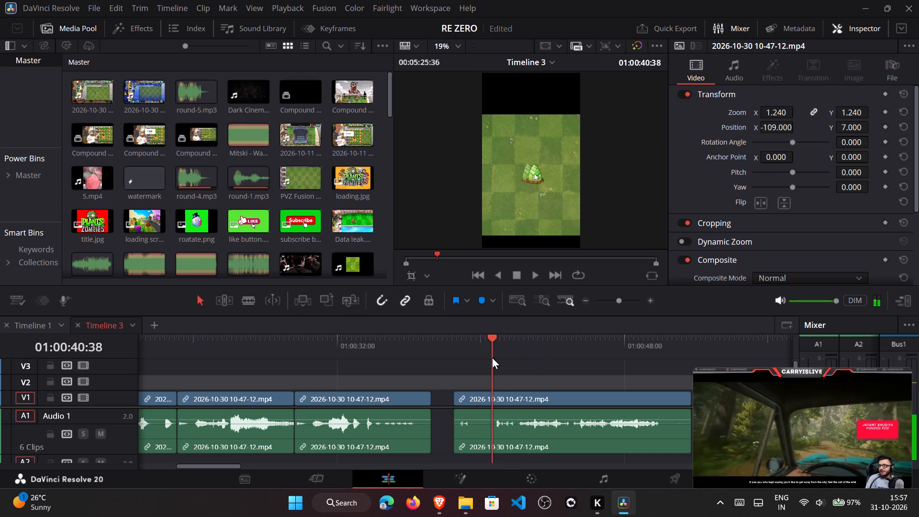
drag(492, 358, 501, 356)
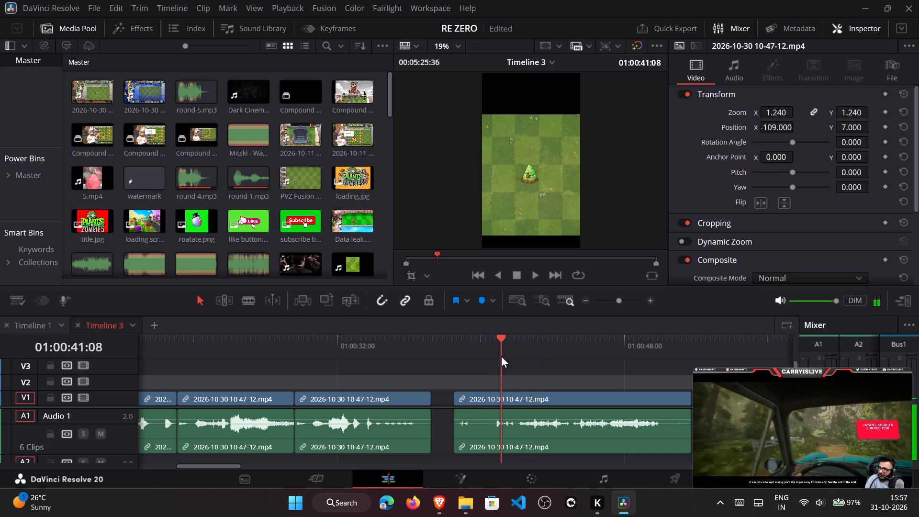
drag(501, 356, 521, 348)
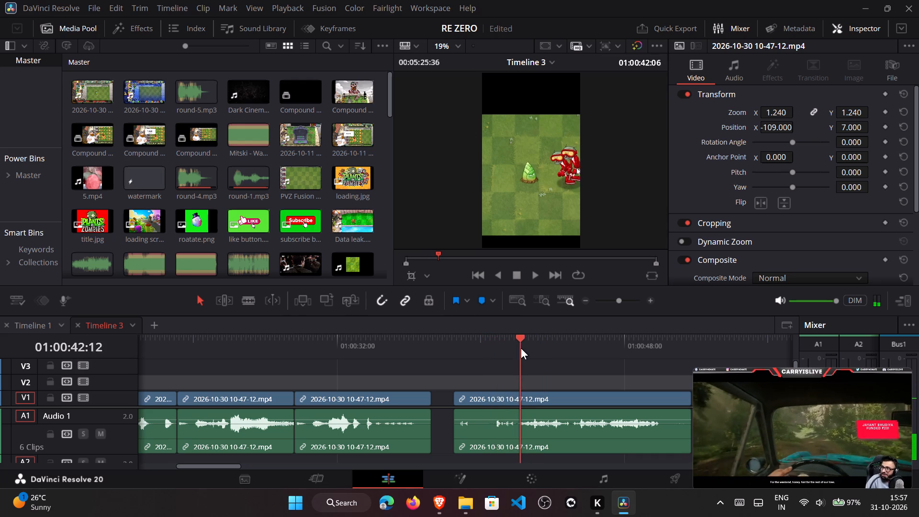
drag(521, 348, 525, 345)
drag(461, 399, 516, 389)
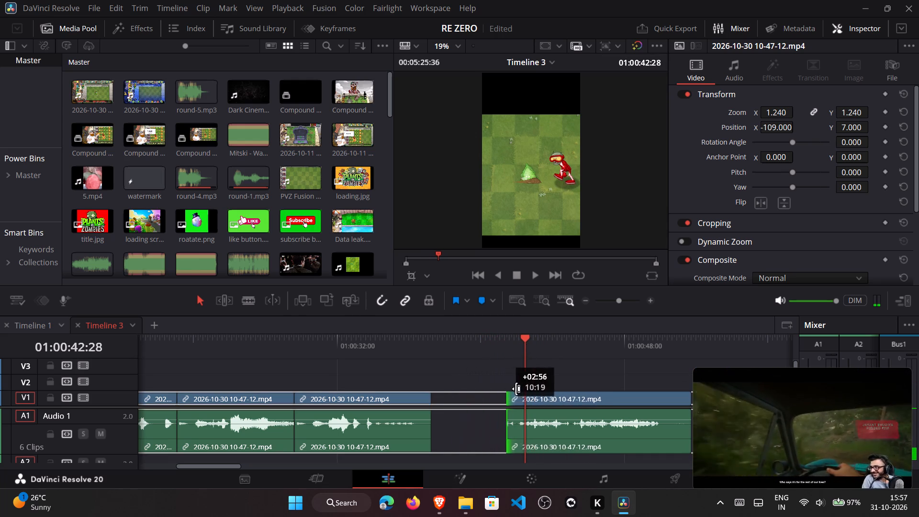
drag(516, 389, 532, 383)
Move the trimmed last segment earlier so it sits directly against the end of the preceding segment.
drag(559, 393, 471, 408)
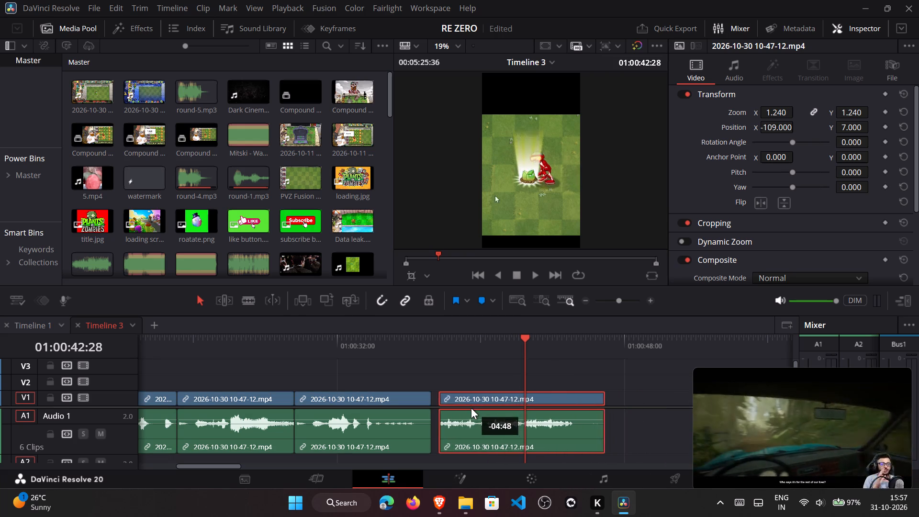
drag(471, 408, 470, 409)
Play the footage from the new join to find where to end it and trim the last segment's end edge back to 01:00:45:07.
click(433, 349)
click(533, 275)
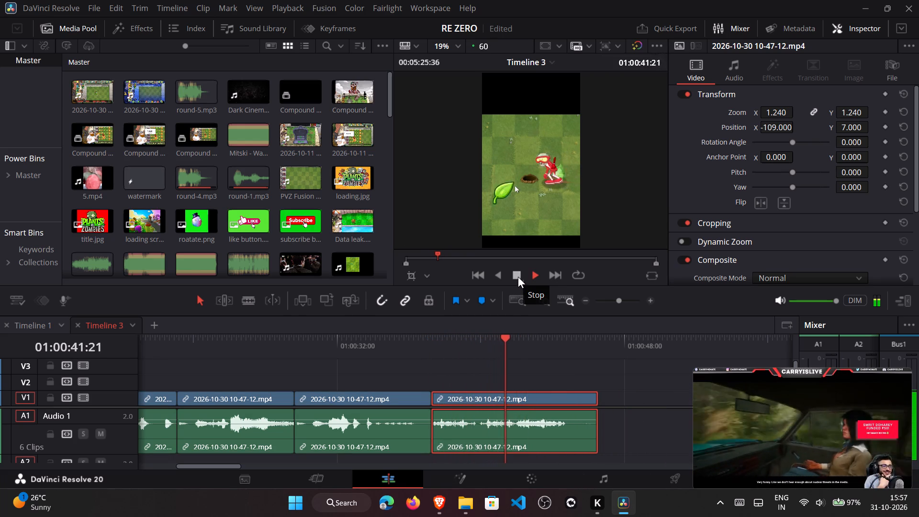
click(518, 277)
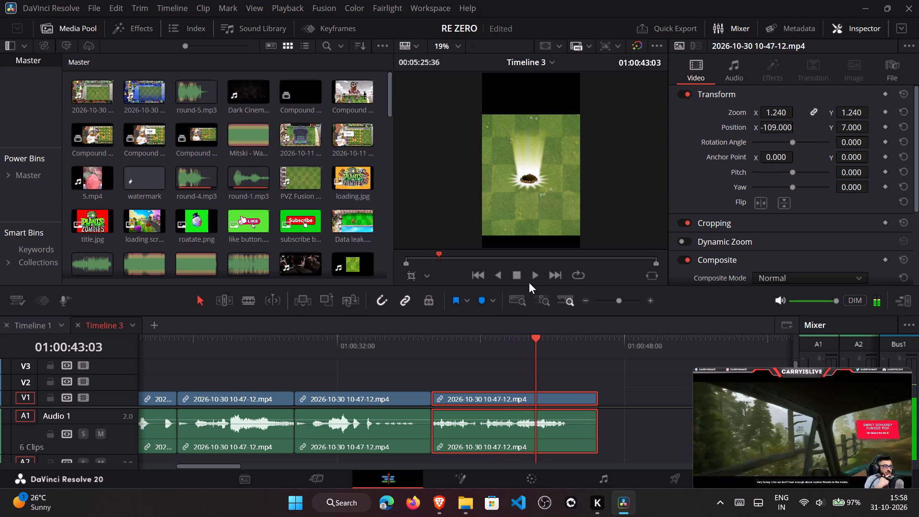
click(537, 278)
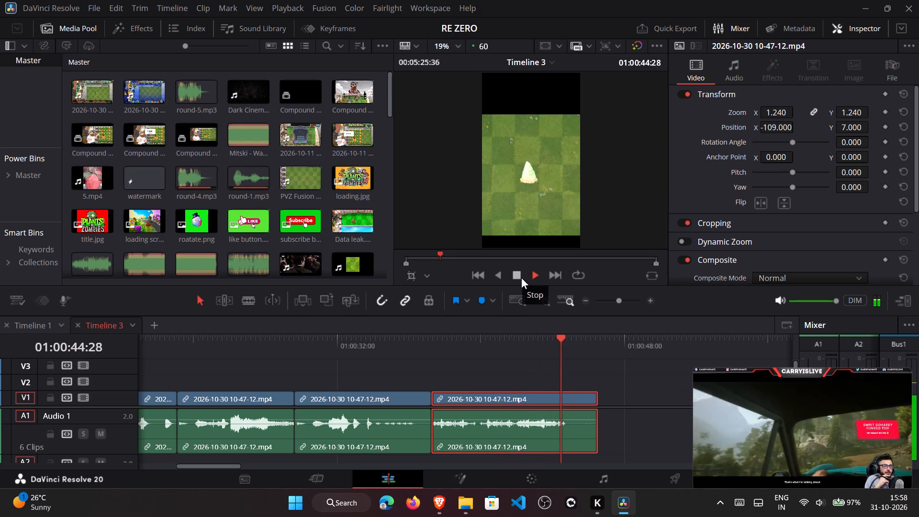
click(521, 278)
drag(593, 394, 591, 394)
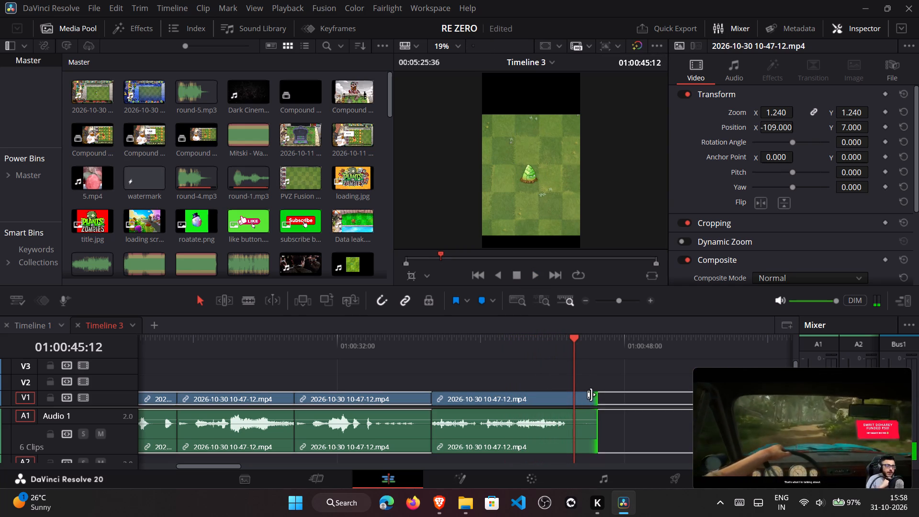
drag(591, 394, 583, 395)
double_click(650, 298)
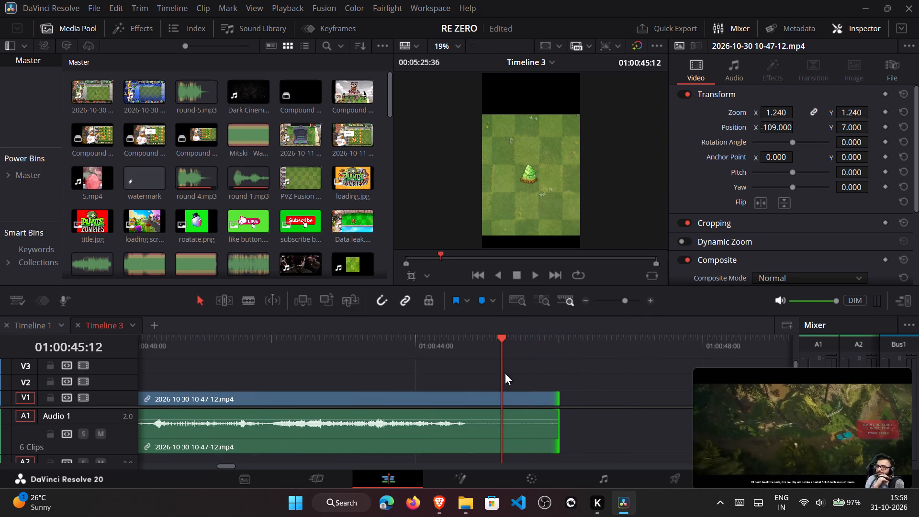
drag(464, 348, 496, 345)
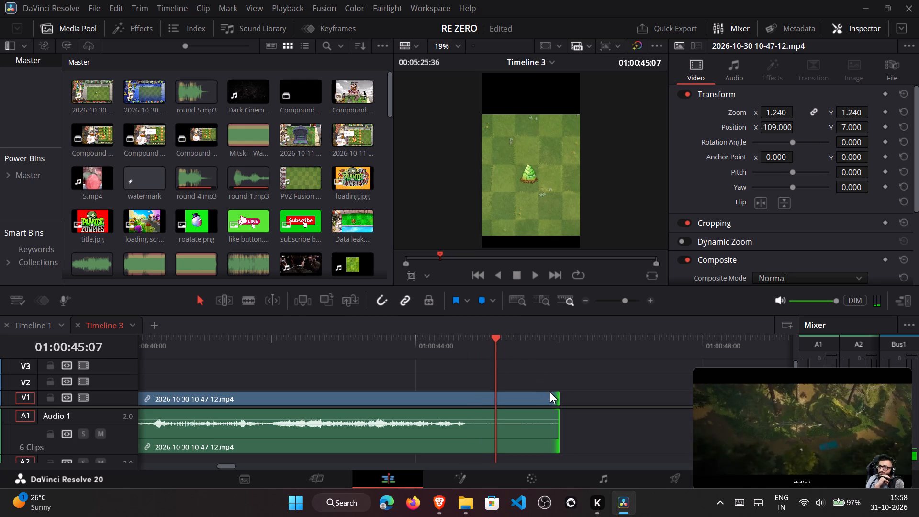
drag(553, 392, 491, 389)
click(537, 376)
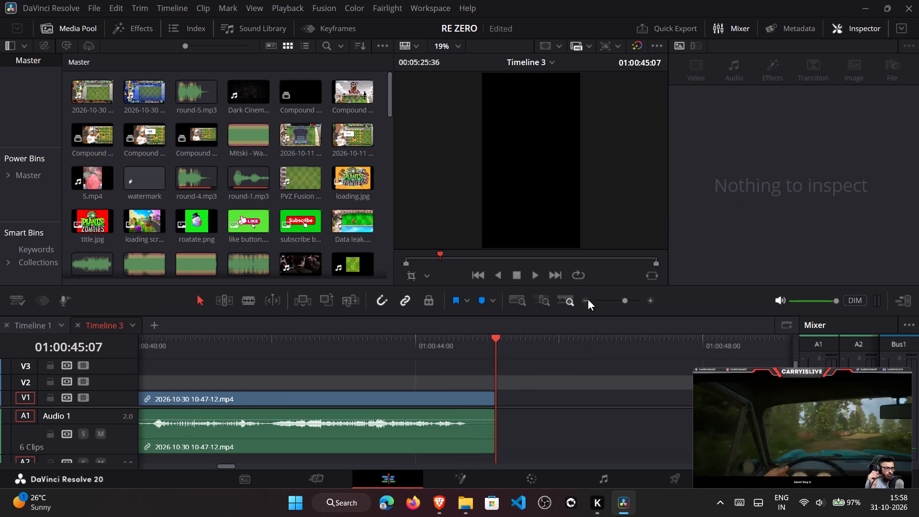
double_click(587, 299)
click(489, 373)
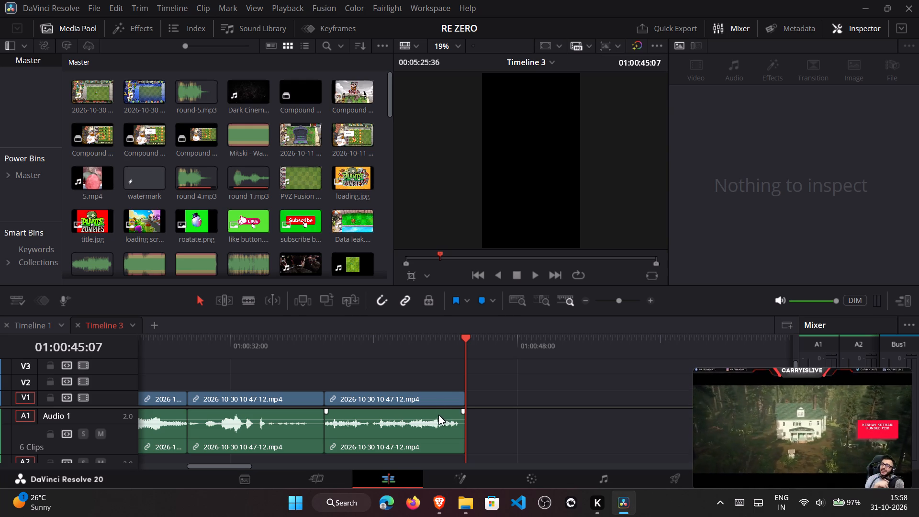
Increase the height of the Audio 1 track slightly to enlarge its waveforms.
click(649, 305)
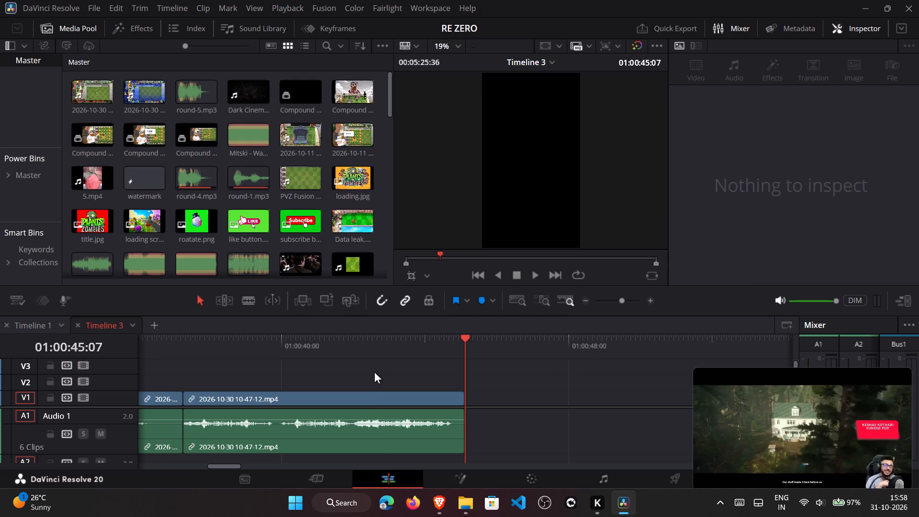
click(381, 355)
drag(114, 453, 114, 459)
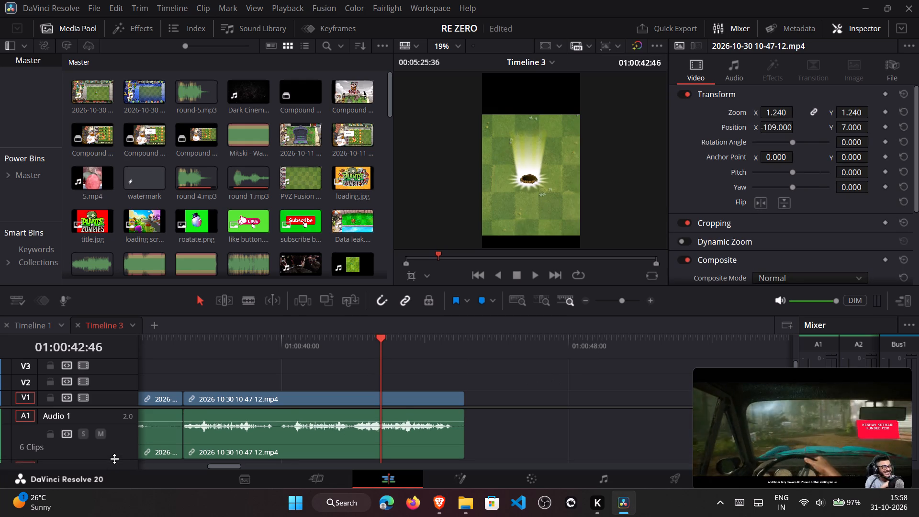
drag(114, 459, 111, 463)
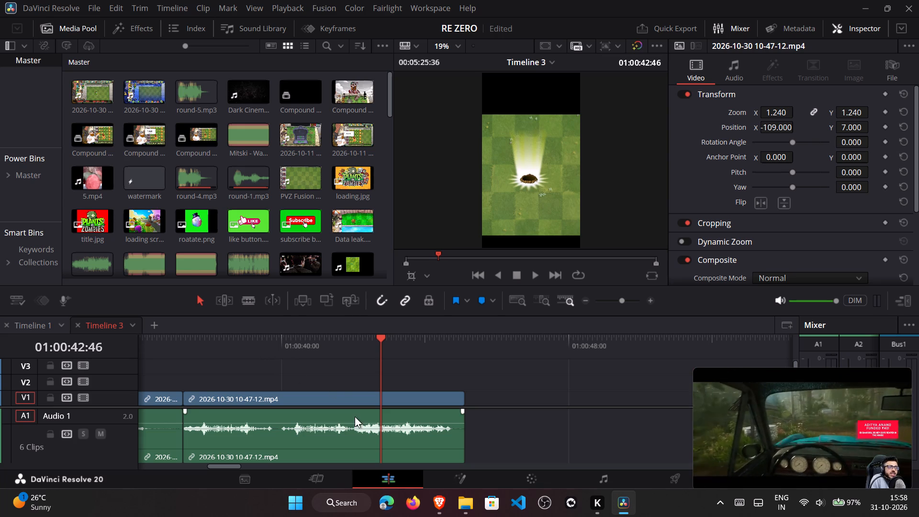
Review the last segment and its join with the preceding one by scrubbing and playback, and select it with its linked audio.
drag(344, 354, 406, 355)
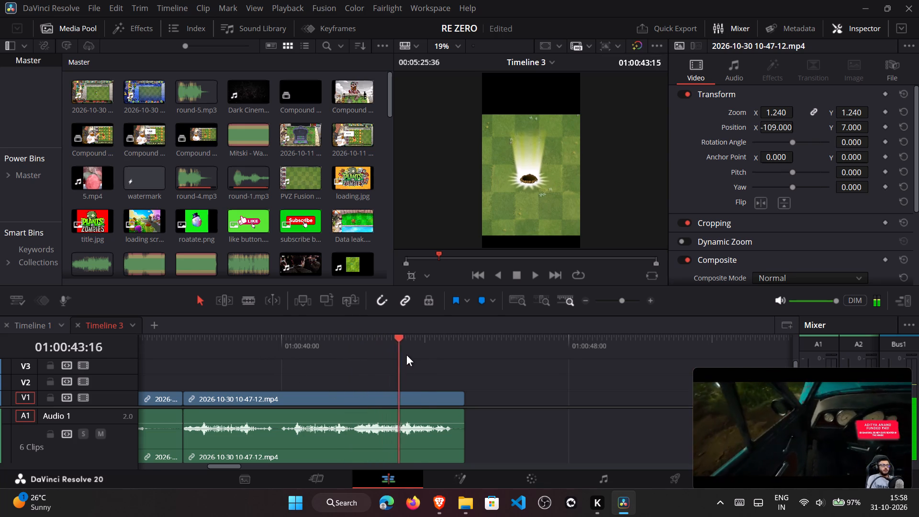
drag(406, 355, 465, 341)
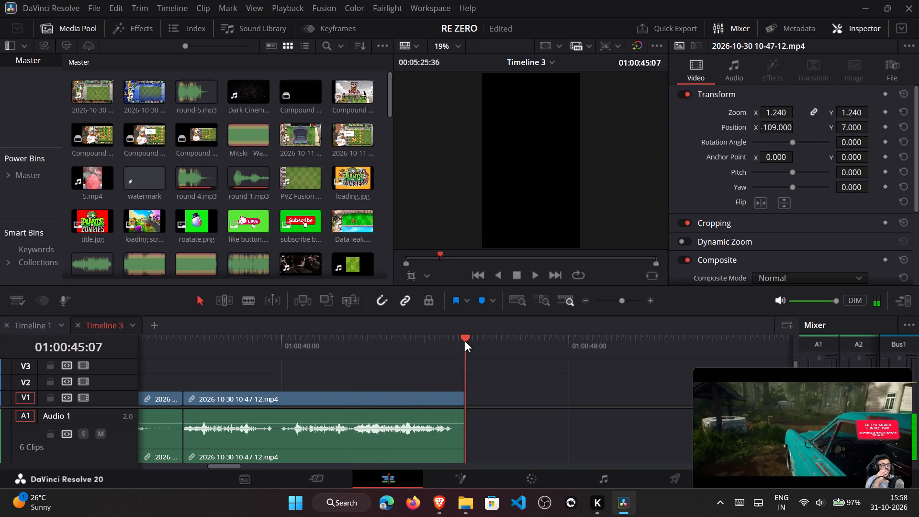
drag(465, 341, 214, 358)
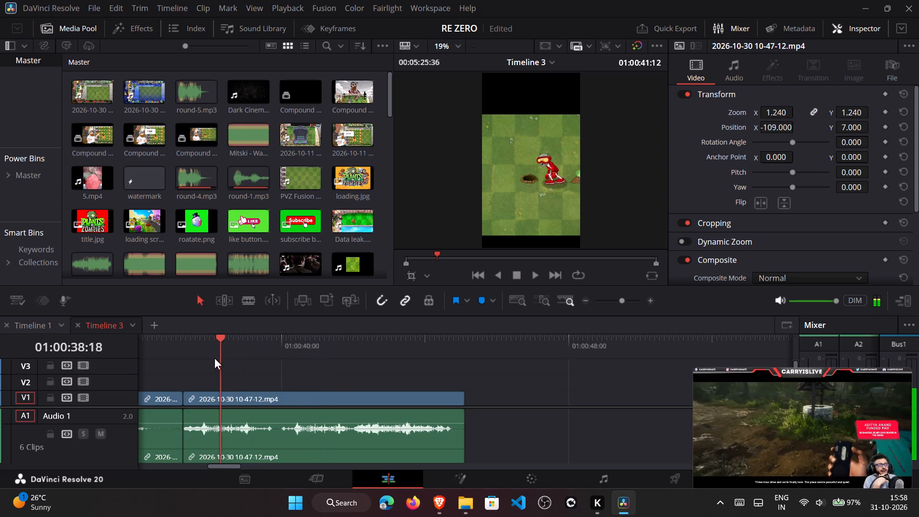
drag(214, 358, 178, 370)
click(359, 358)
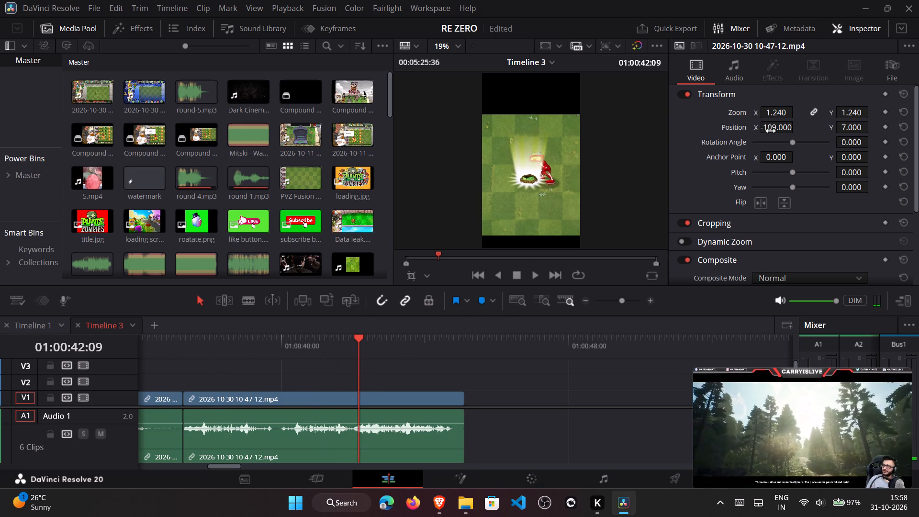
click(158, 348)
click(536, 271)
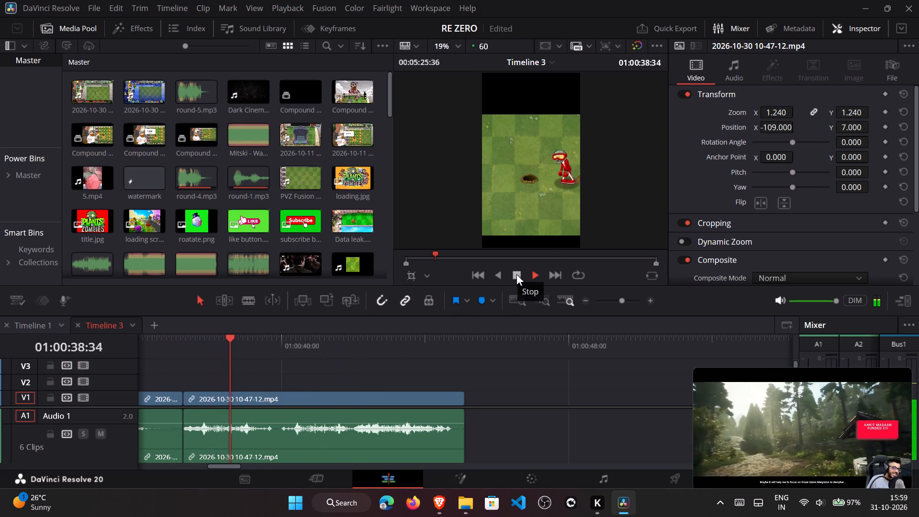
click(516, 274)
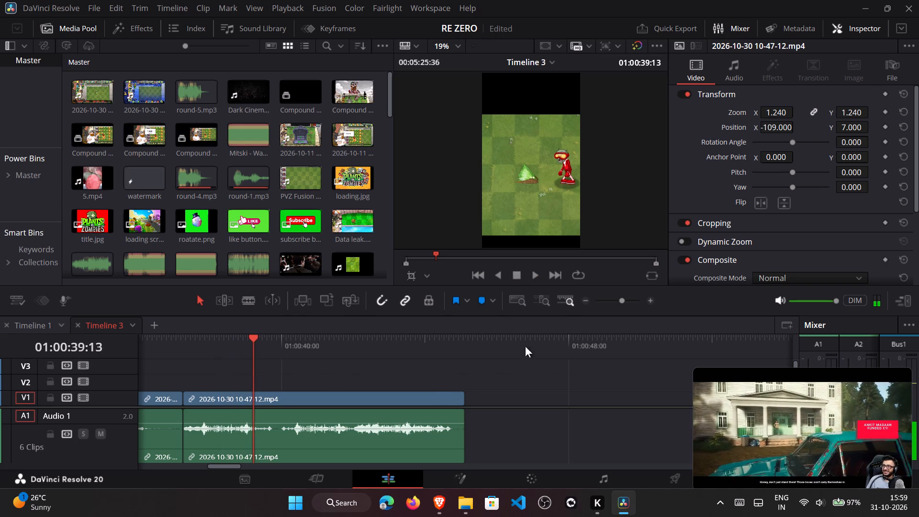
click(428, 387)
click(428, 393)
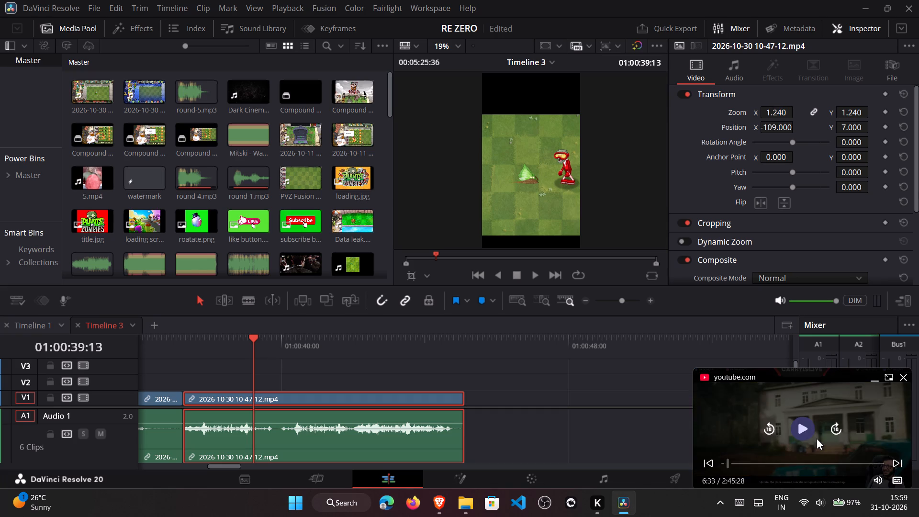
Resume the YouTube stream in the Brave picture-in-picture player.
click(809, 433)
click(685, 515)
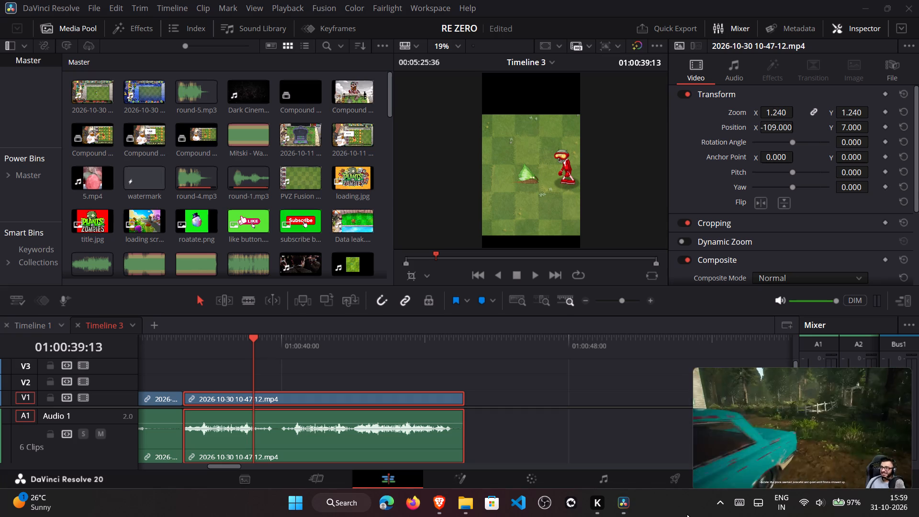
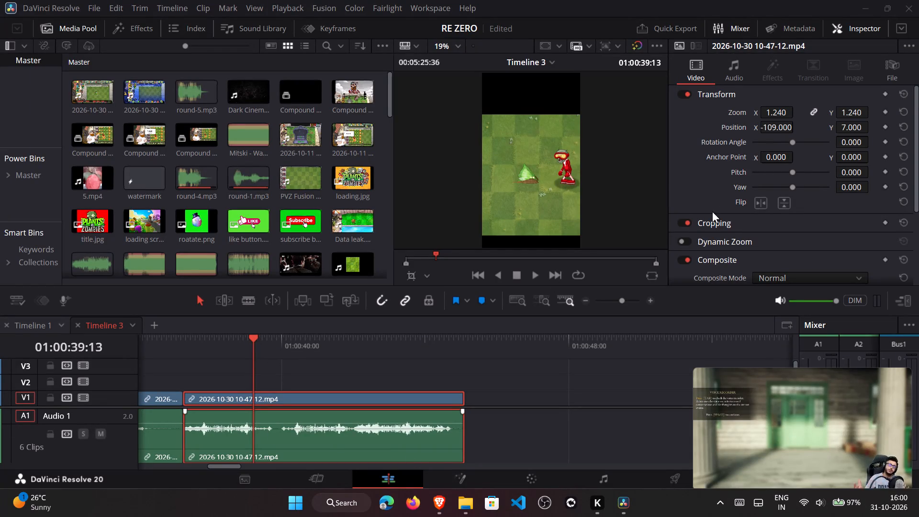
Keyframe the last clip's Transform at 01:00:39:13 and set its Position X to -228 at 01:00:40:27.
click(886, 91)
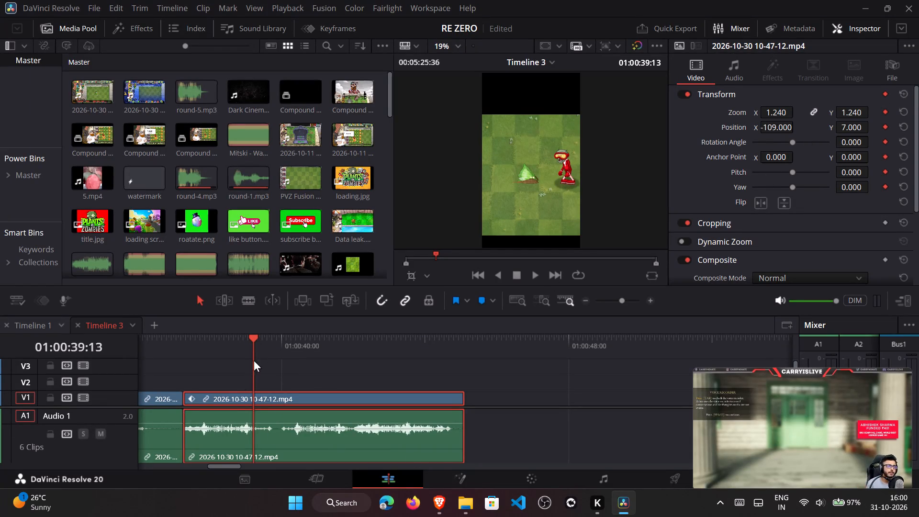
drag(262, 349, 297, 347)
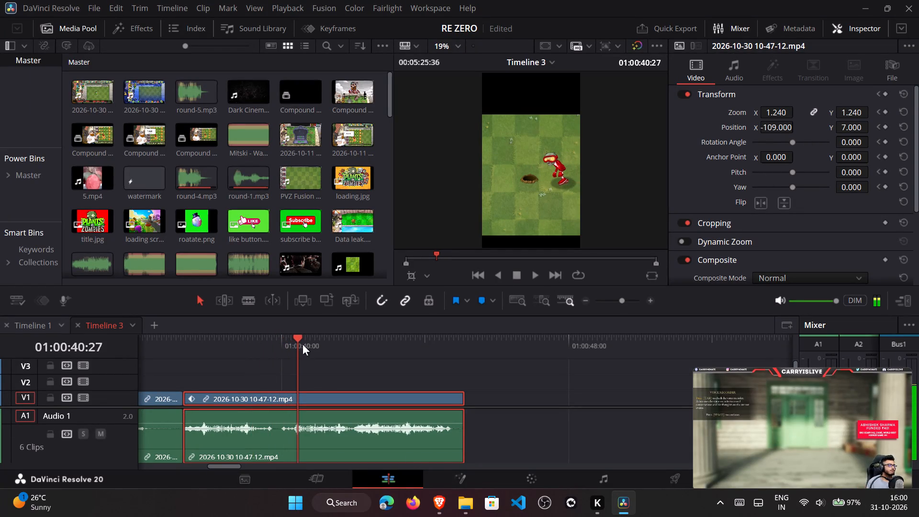
drag(780, 126, 709, 138)
Review the last clip's animated reframing by scrubbing through it and playing it back.
drag(309, 354, 353, 350)
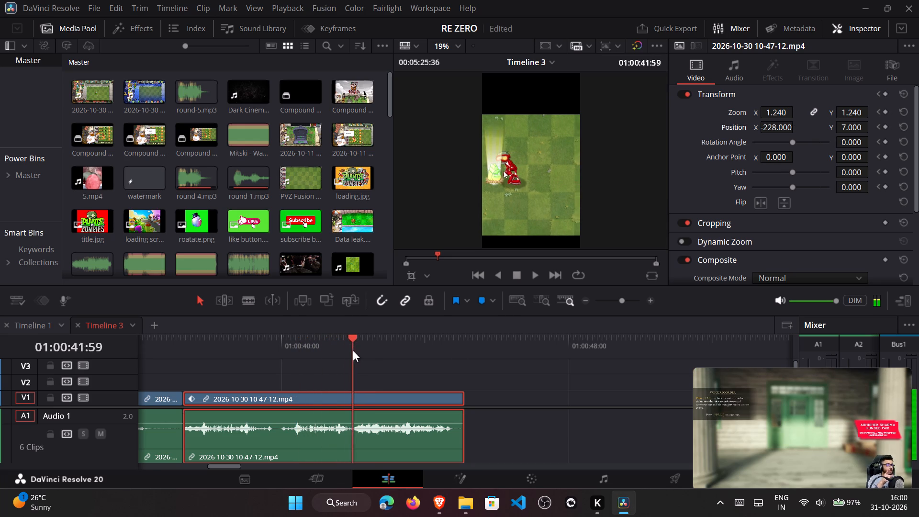
drag(353, 350, 358, 346)
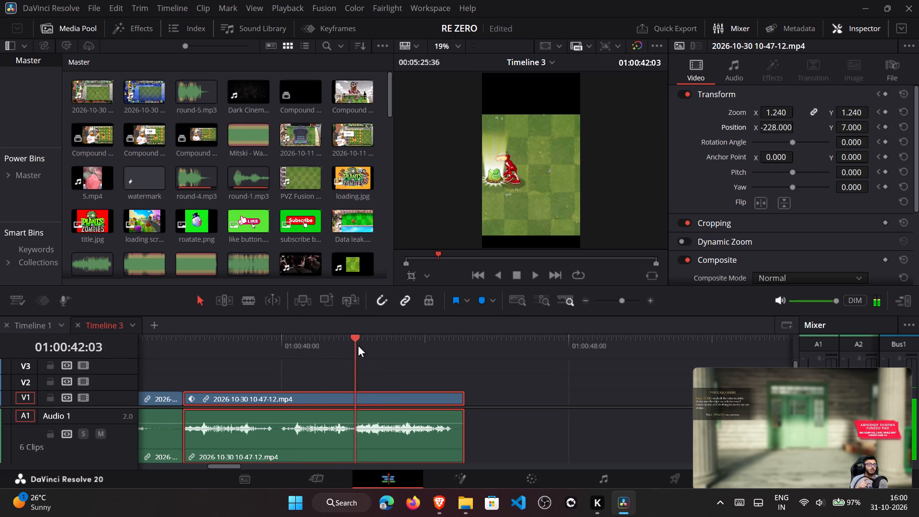
drag(358, 346, 423, 331)
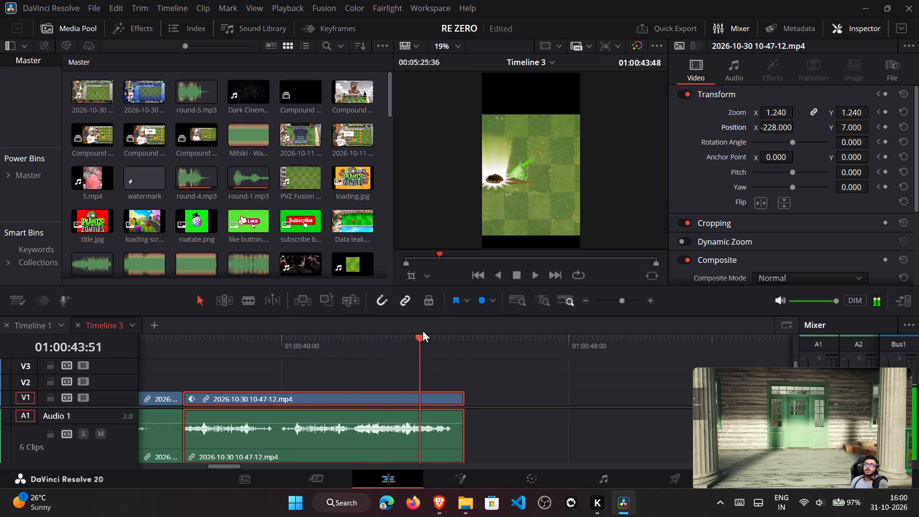
drag(423, 331, 271, 354)
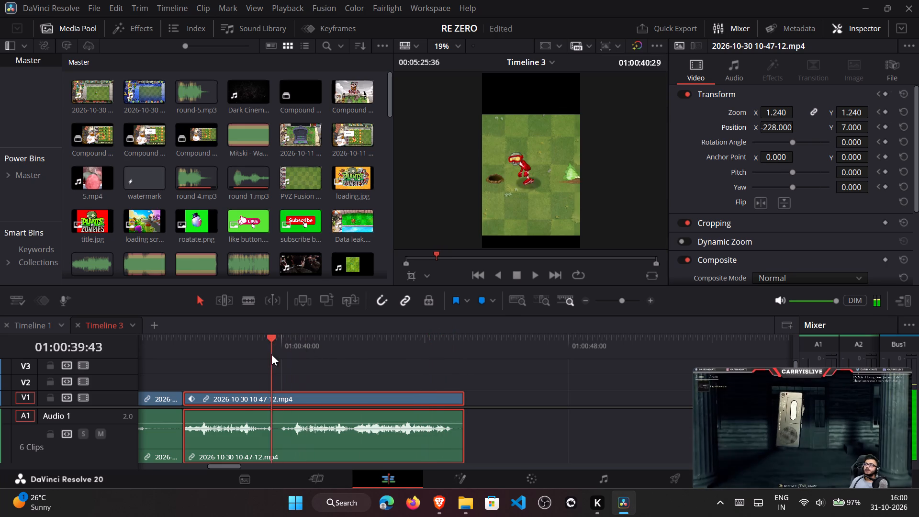
drag(271, 354, 245, 361)
click(536, 280)
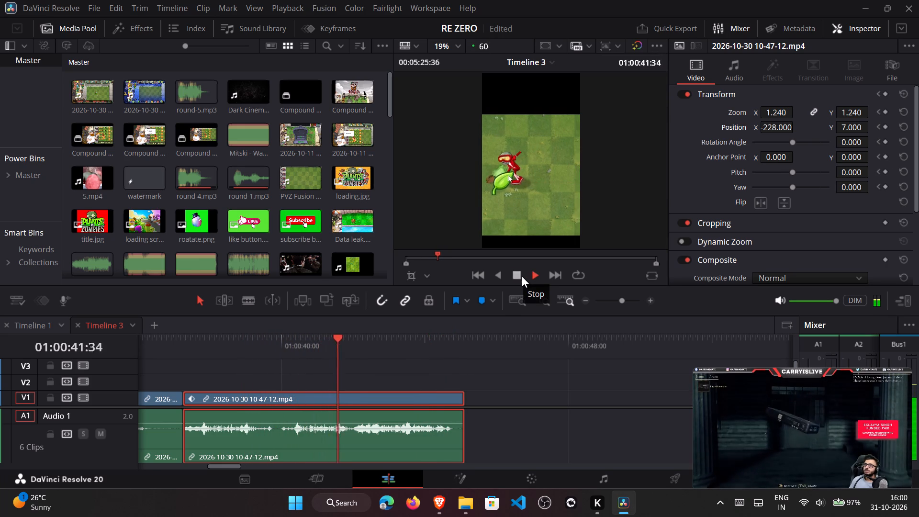
click(522, 276)
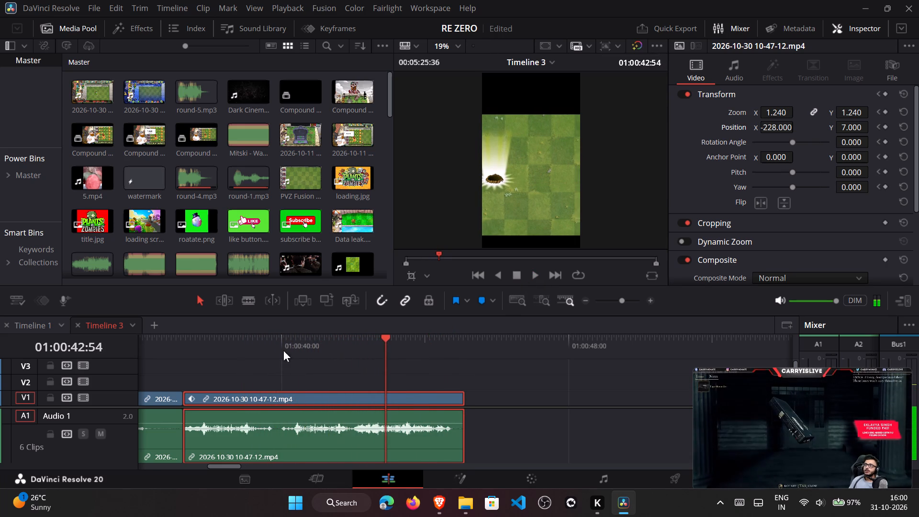
Show the last clip's keyframe curves, select all its Transform keyframes and smooth them with an ease-in and ease-out curve.
click(296, 340)
click(330, 28)
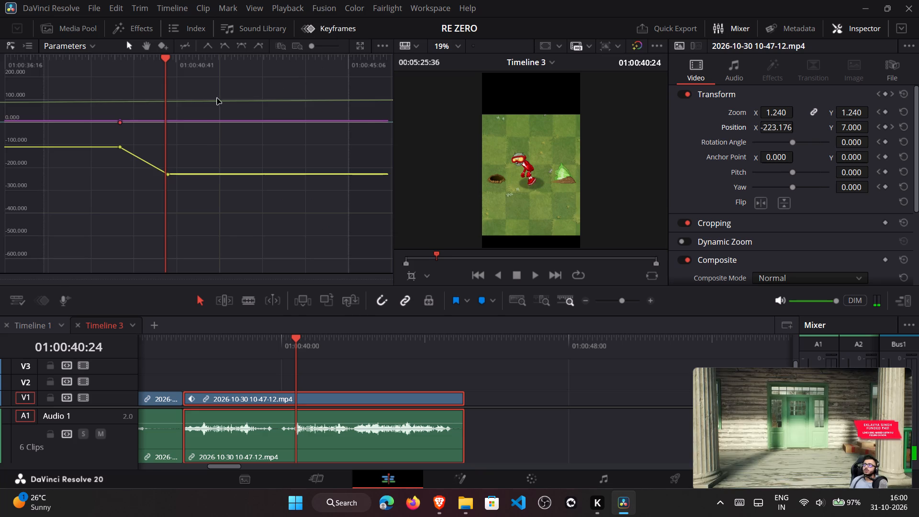
drag(49, 90, 294, 234)
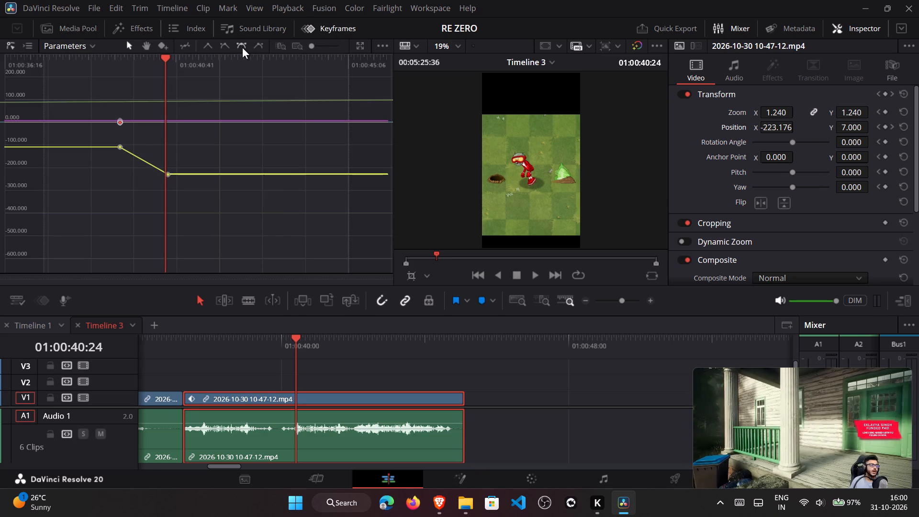
click(242, 47)
Play back the eased position move in the last clip to check its motion and timing.
click(281, 362)
click(271, 348)
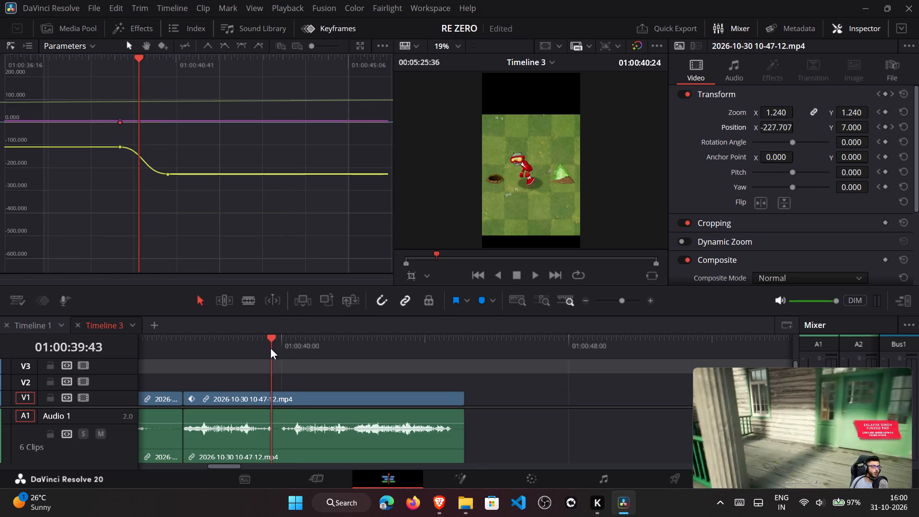
click(268, 378)
click(292, 373)
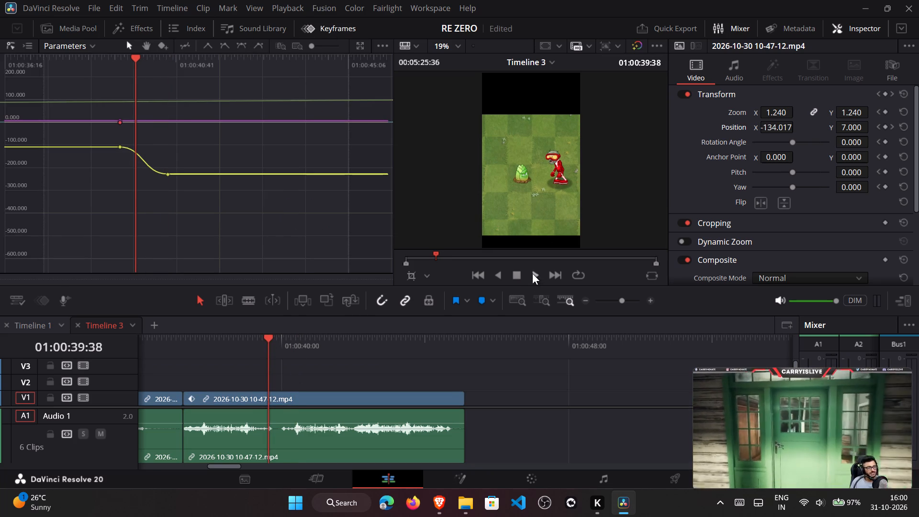
click(532, 273)
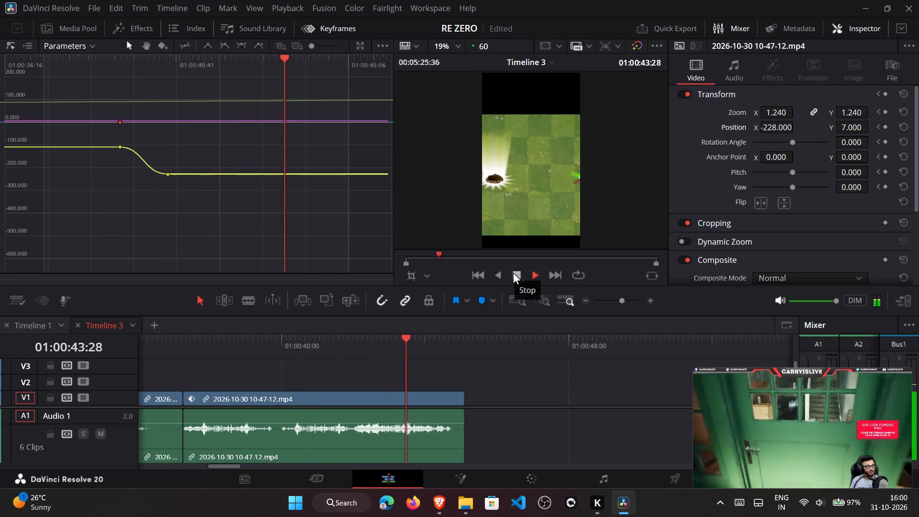
click(513, 273)
click(239, 347)
click(538, 281)
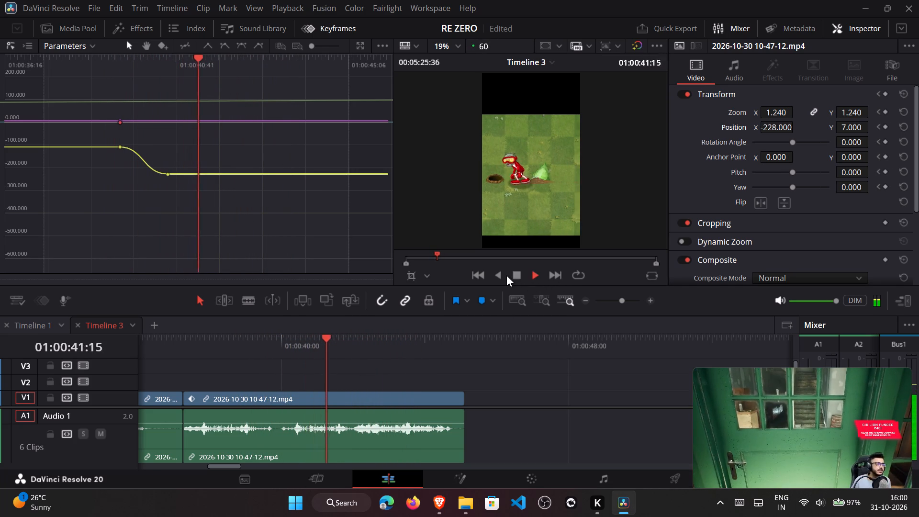
click(506, 275)
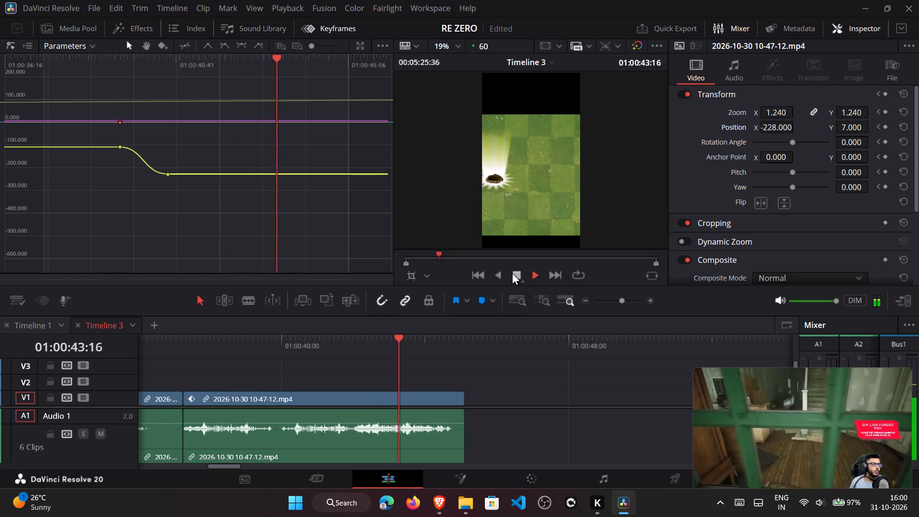
click(515, 273)
Switch to Brave and search Myinstants for "scream in a distance".
click(415, 467)
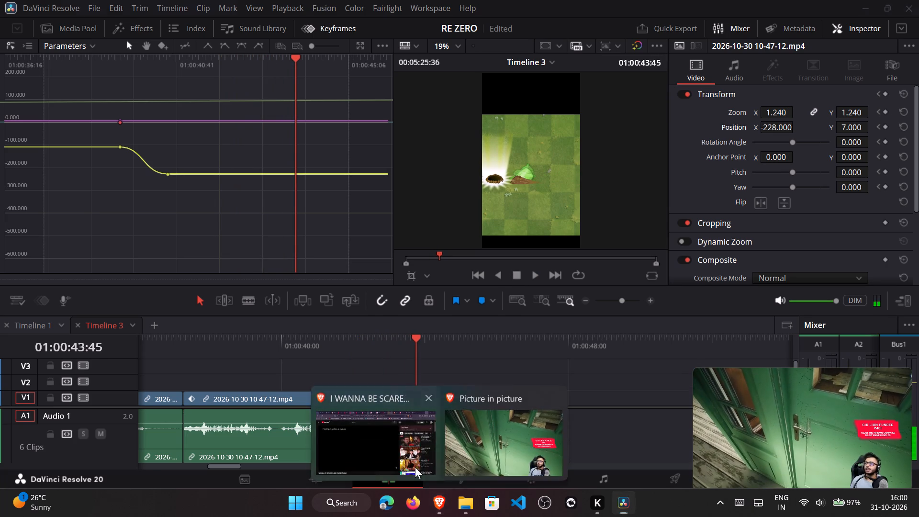
click(735, 0)
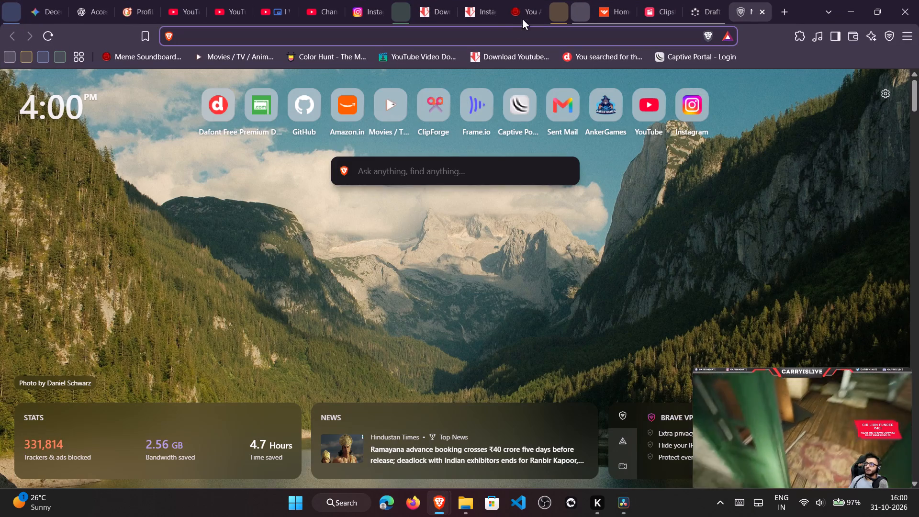
click(513, 10)
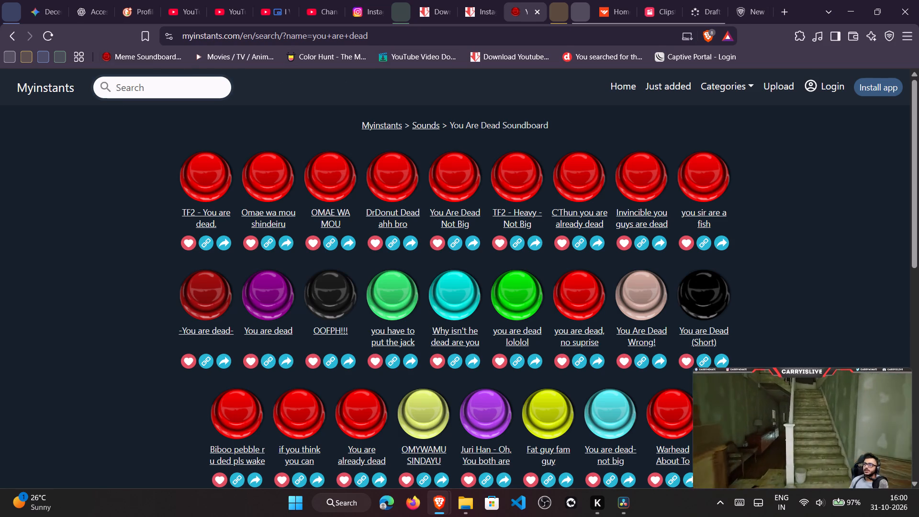
text(scre)
text(am in a distance)
key(Return)
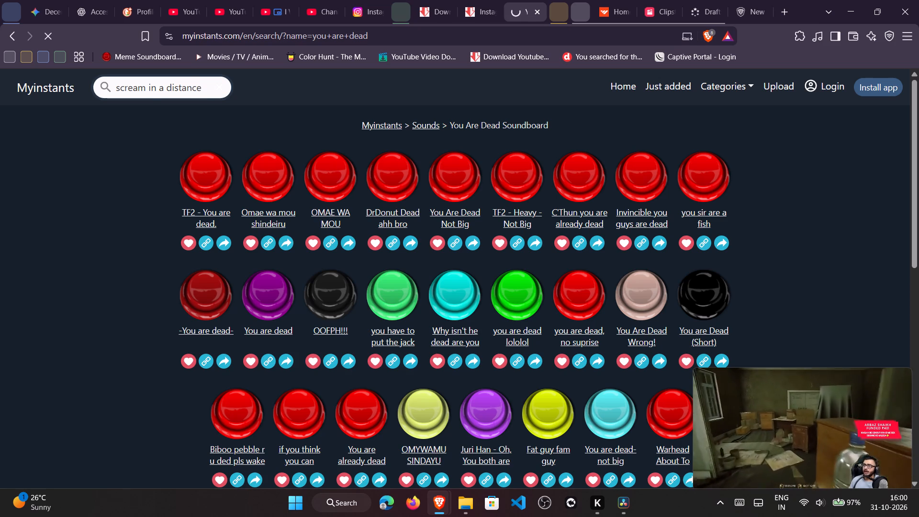
Audition the first scream sounds in the results, from nuagghhhh scream to Scared Ah Scream.
click(198, 178)
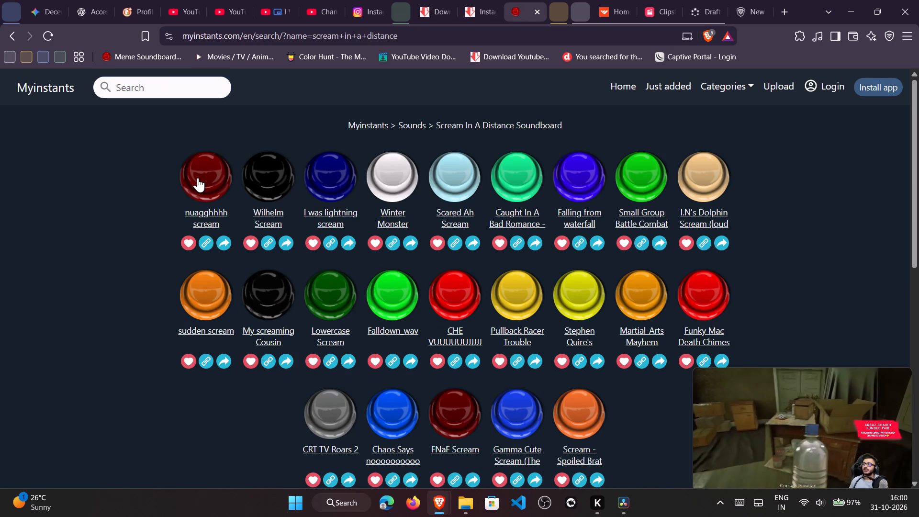
click(300, 154)
click(347, 169)
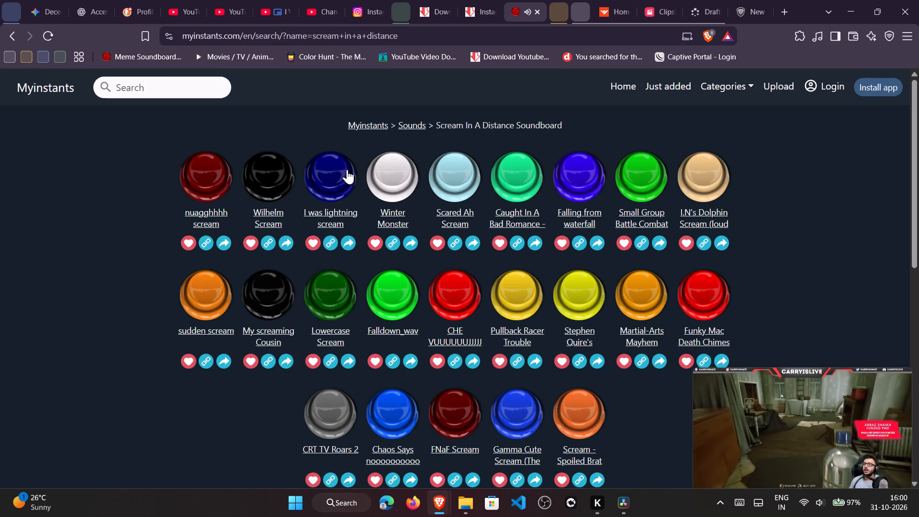
click(373, 169)
click(459, 168)
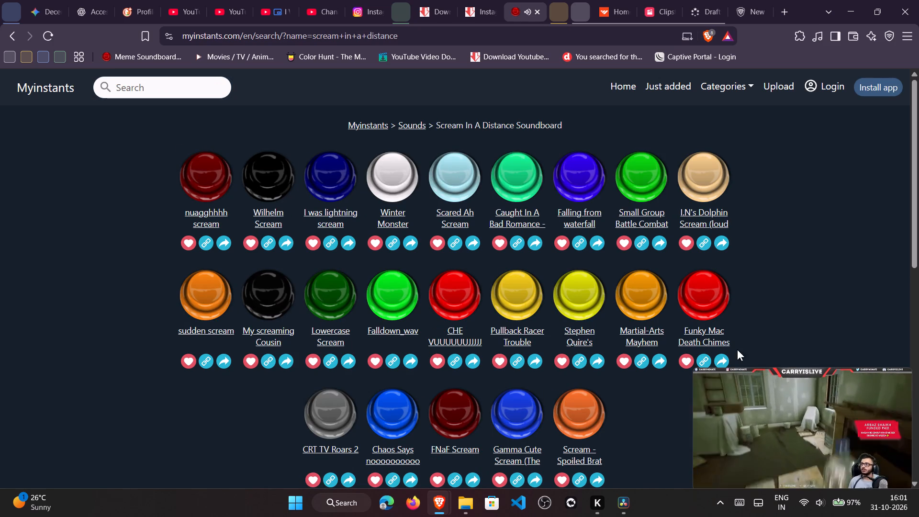
Pause the YouTube stream in the picture-in-picture player and move the player farther into the screen's corner.
click(800, 426)
drag(772, 400, 827, 414)
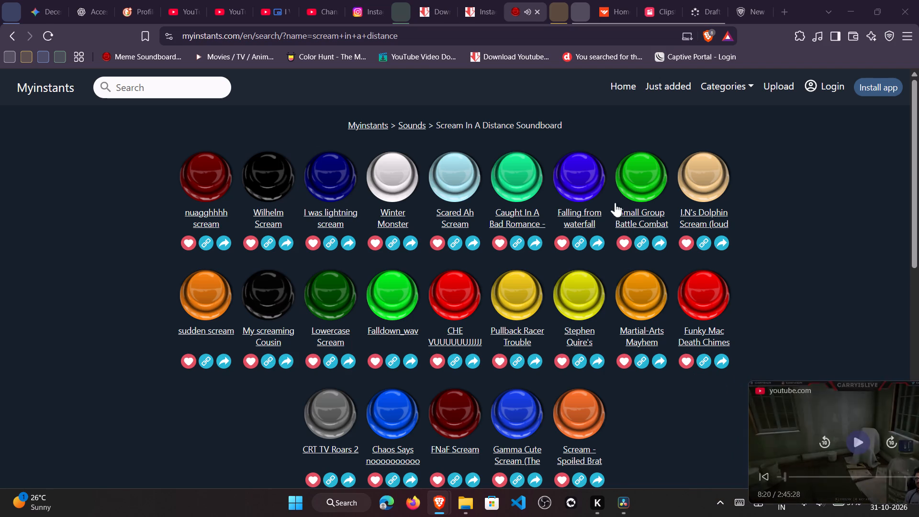
Audition the Falling from waterfall, Pullback Racer Trouble, Lowercase Scream, My screaming Cousin and sudden scream sounds.
click(594, 169)
click(523, 276)
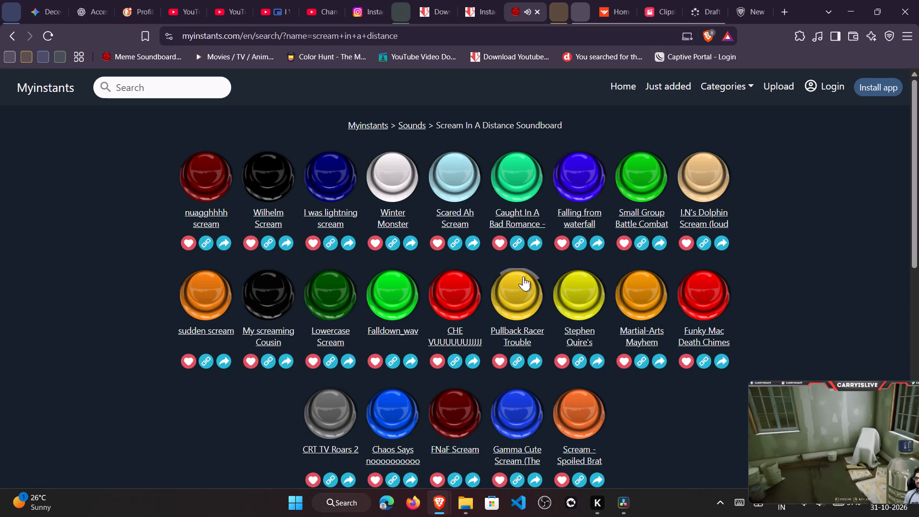
click(589, 180)
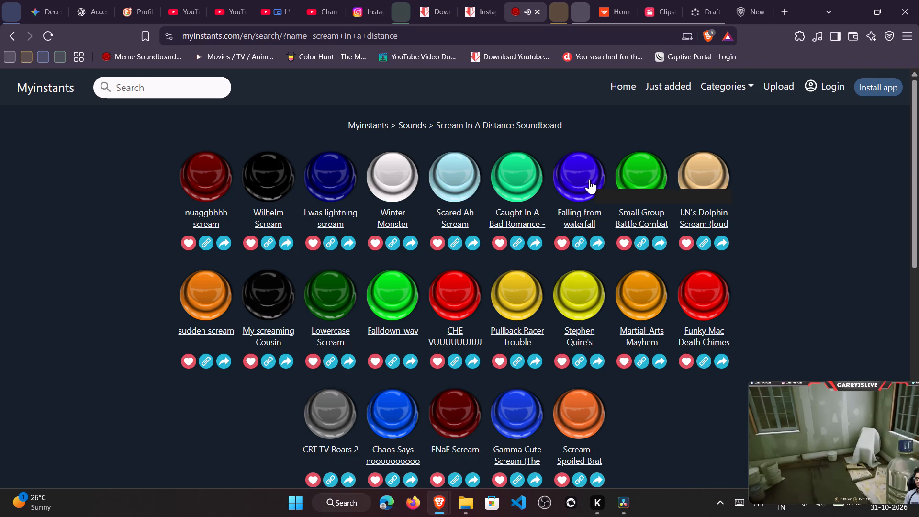
click(535, 281)
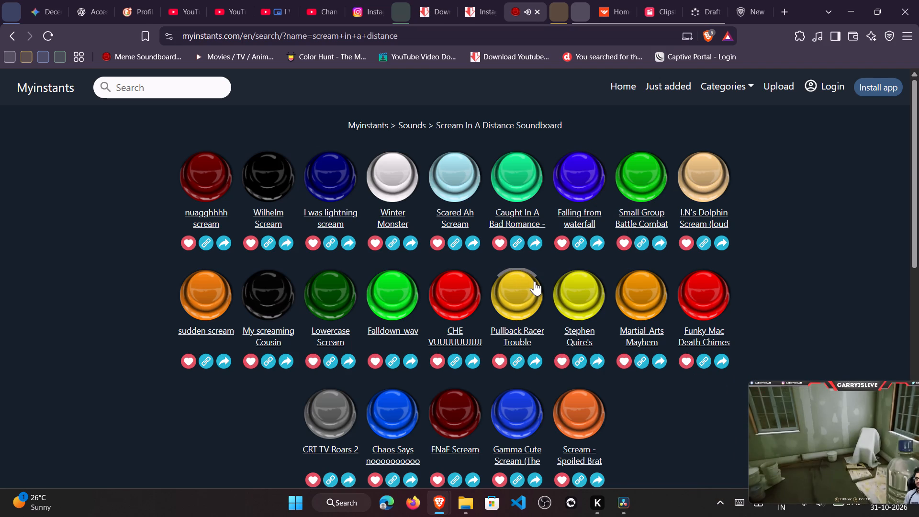
click(350, 285)
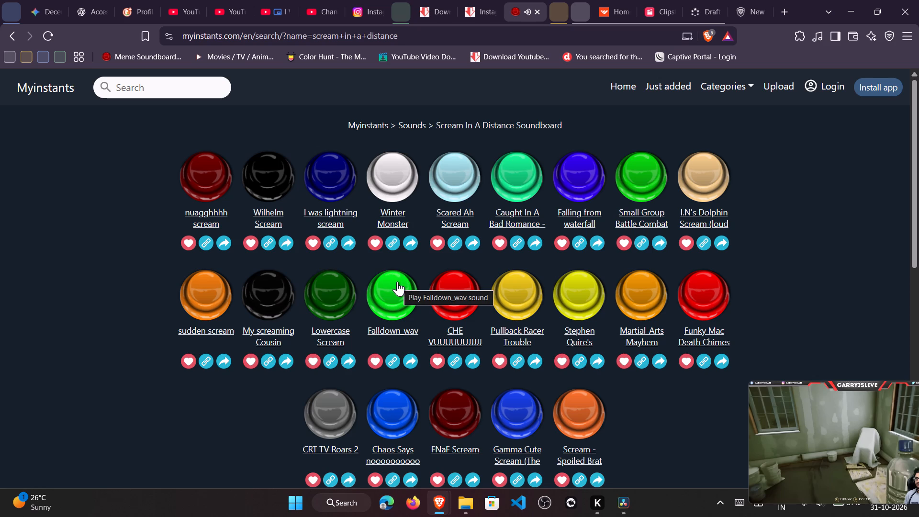
click(263, 291)
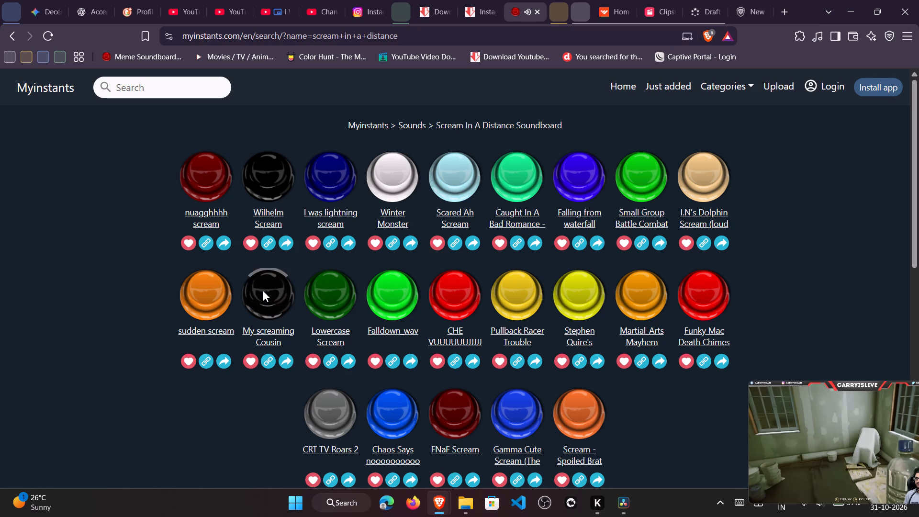
click(191, 301)
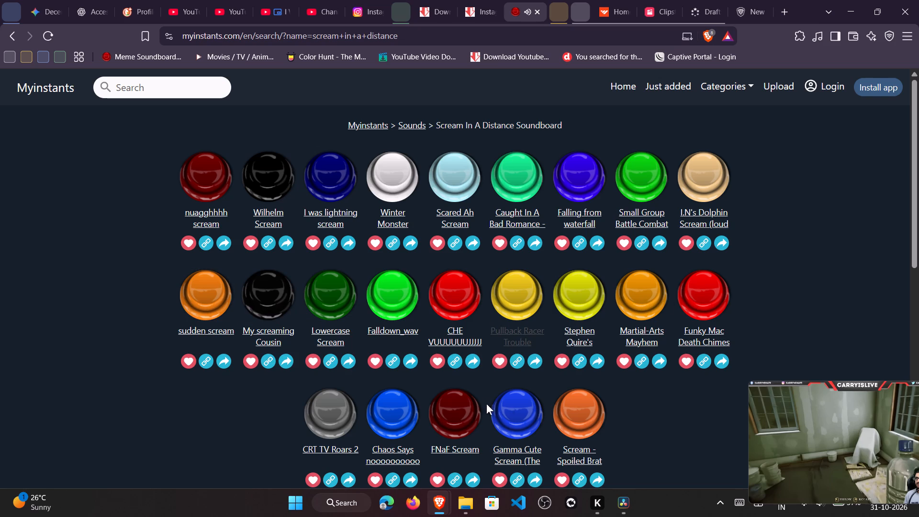
Audition the third-row scream sounds: Gamma Cute Scream, FNaF Scream, Spoiled Brat, Chaos Says and CRT TV Roars 2.
click(534, 403)
click(457, 401)
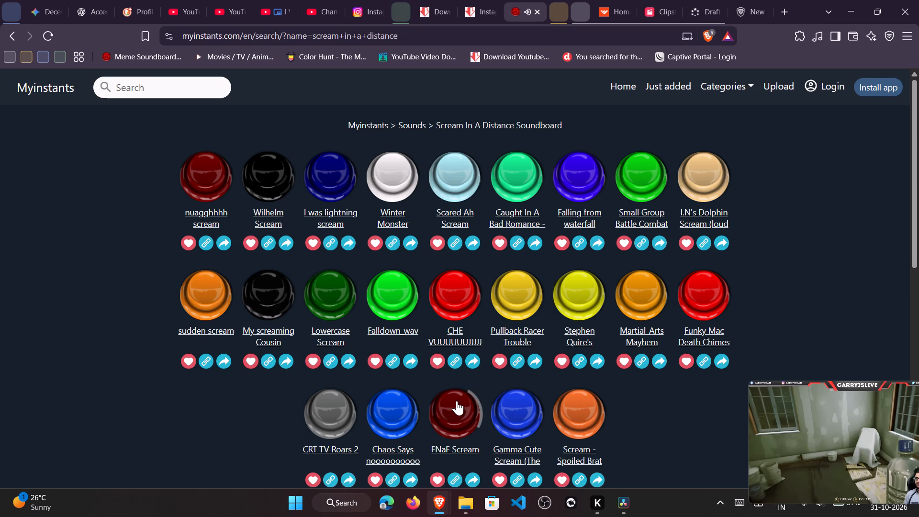
click(582, 406)
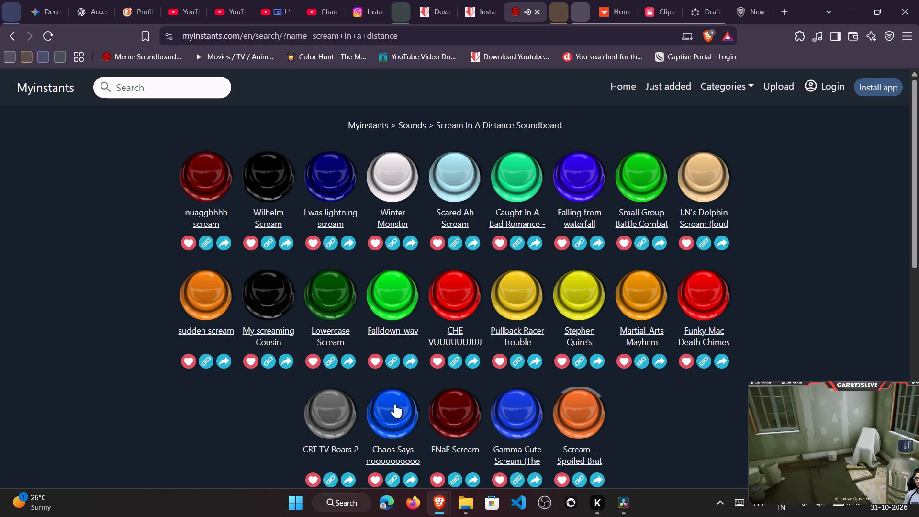
click(395, 404)
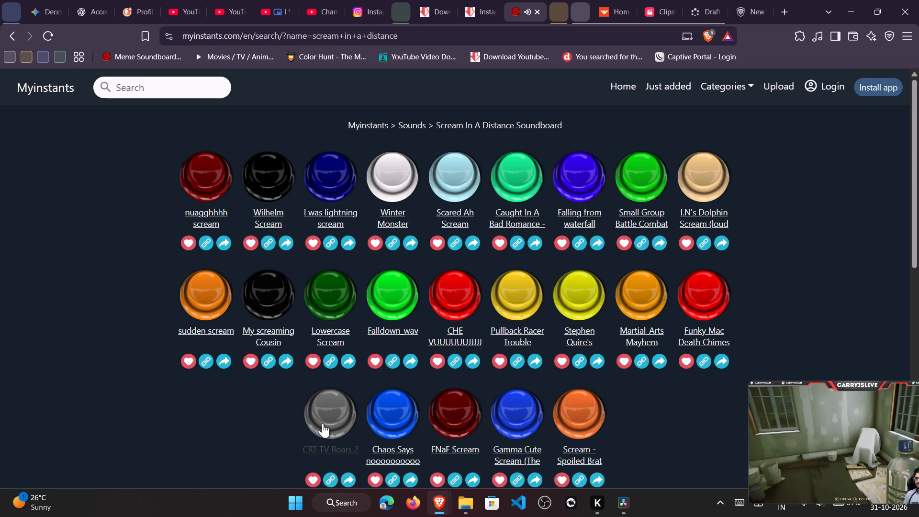
click(324, 423)
Audition the remaining first-row sounds, including Small Group Battle Combat and Dolphin Scream, replay several earlier screams, and try Falldown_wav.
click(634, 158)
click(705, 171)
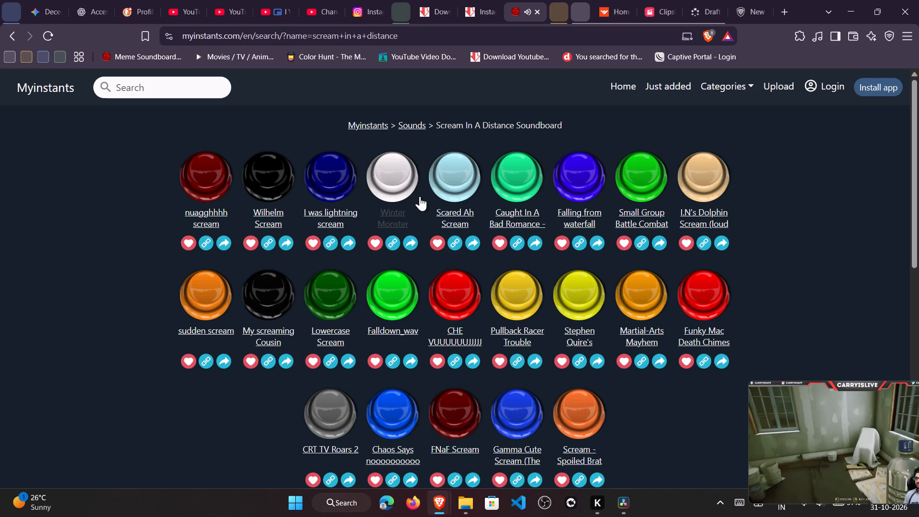
click(377, 154)
click(333, 167)
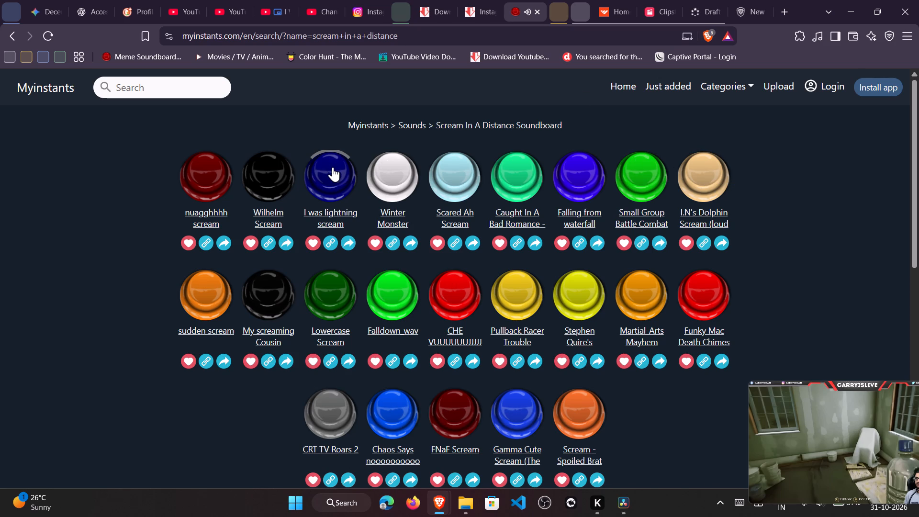
click(286, 172)
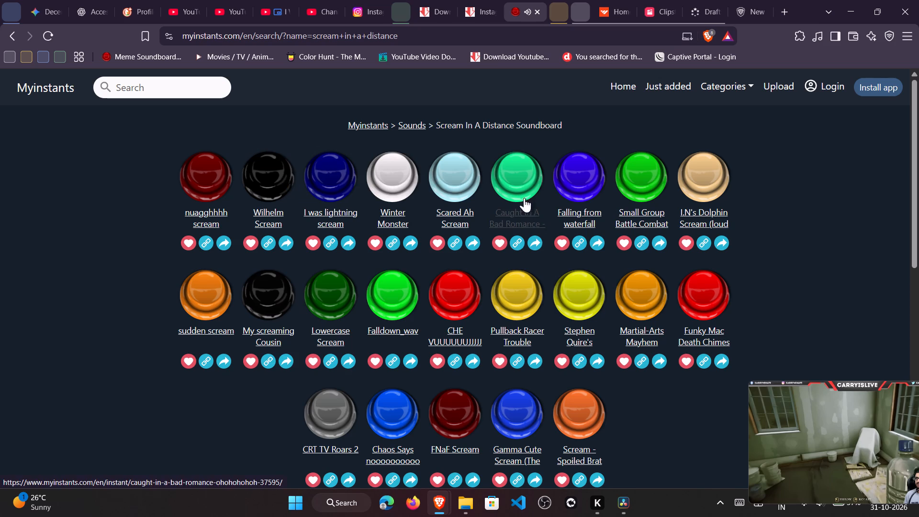
click(524, 181)
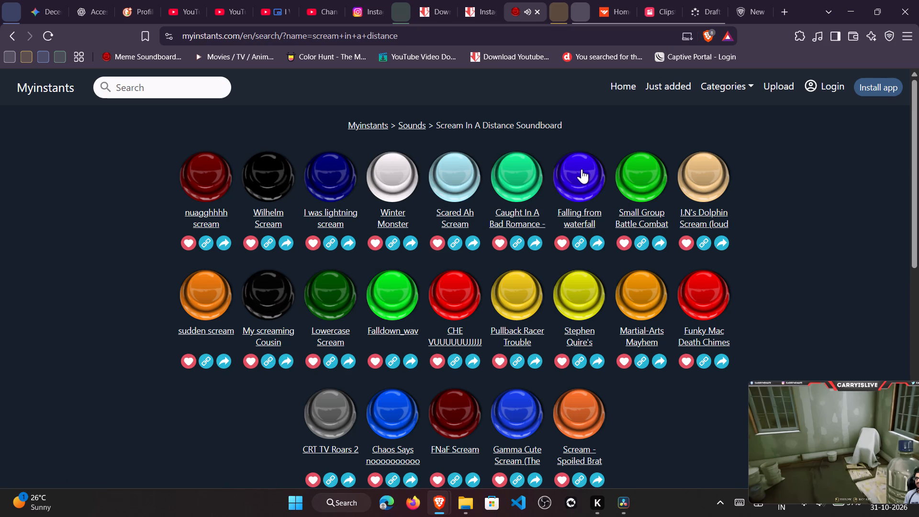
click(582, 169)
click(397, 305)
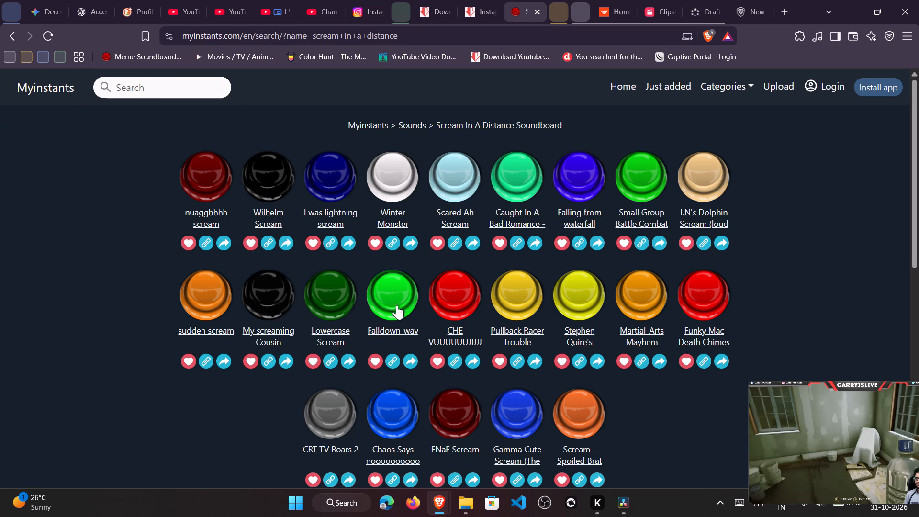
Search Myinstants for "scream".
click(172, 96)
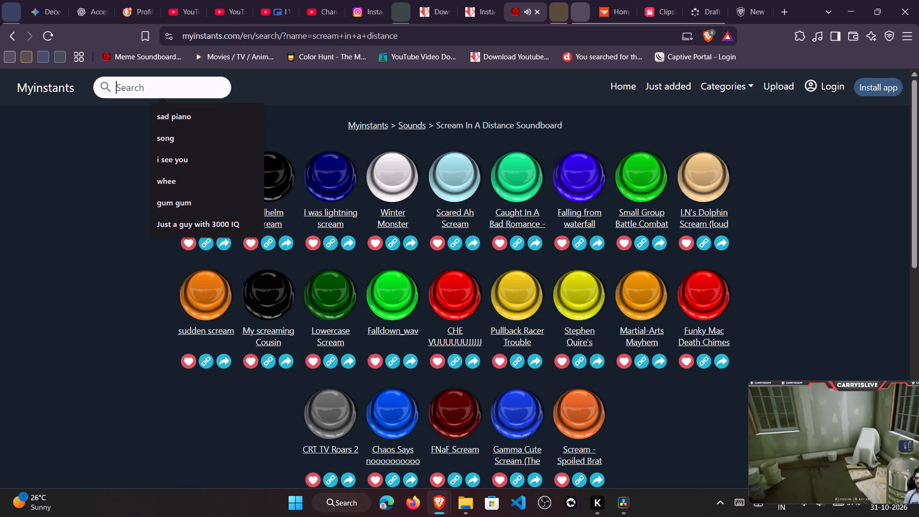
text(scream)
key(Return)
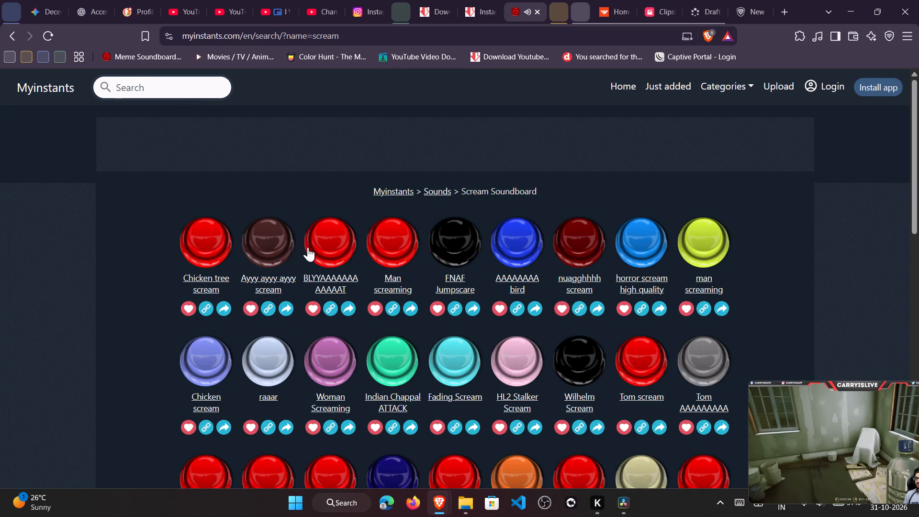
Audition the Man screaming, nuagghhhh scream, HL2 Stalker Scream, Wilhelm Scream, Tom scream and Tom AAAAAAAAA sounds.
click(381, 240)
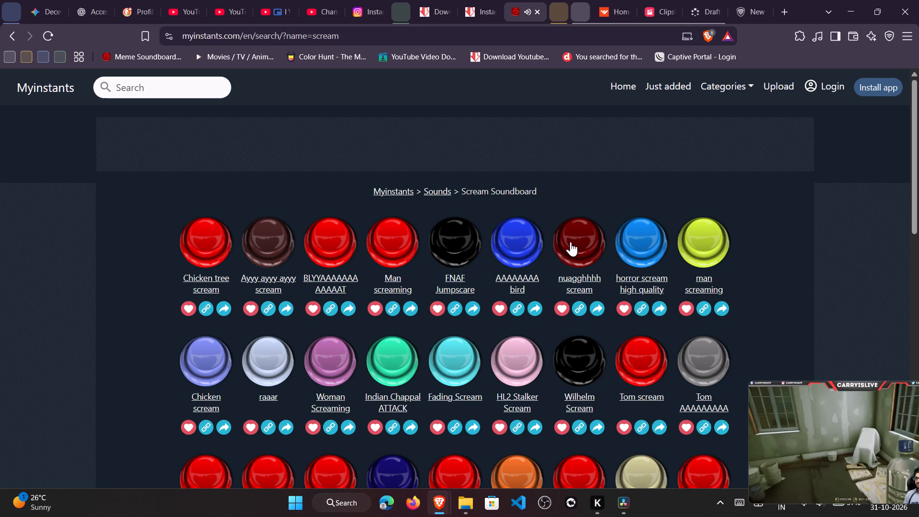
click(571, 242)
scroll(571, 242, down, 1)
click(516, 164)
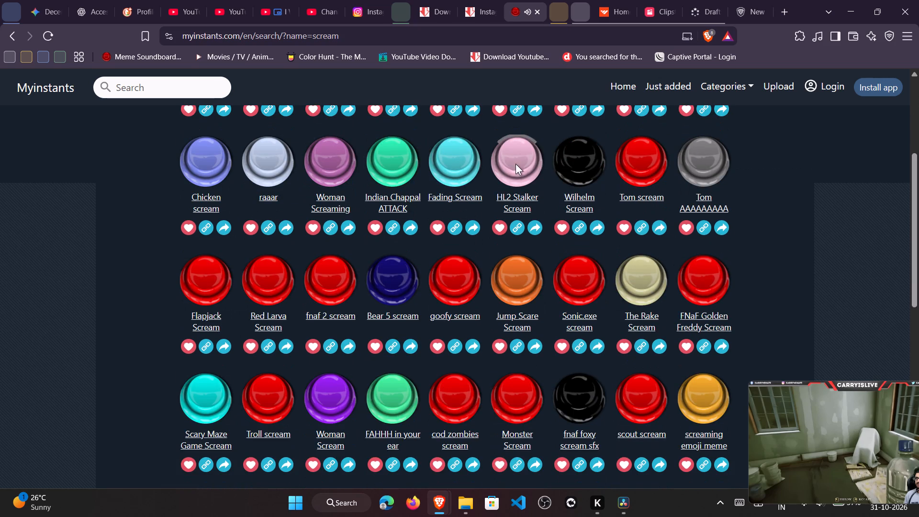
click(583, 157)
click(632, 156)
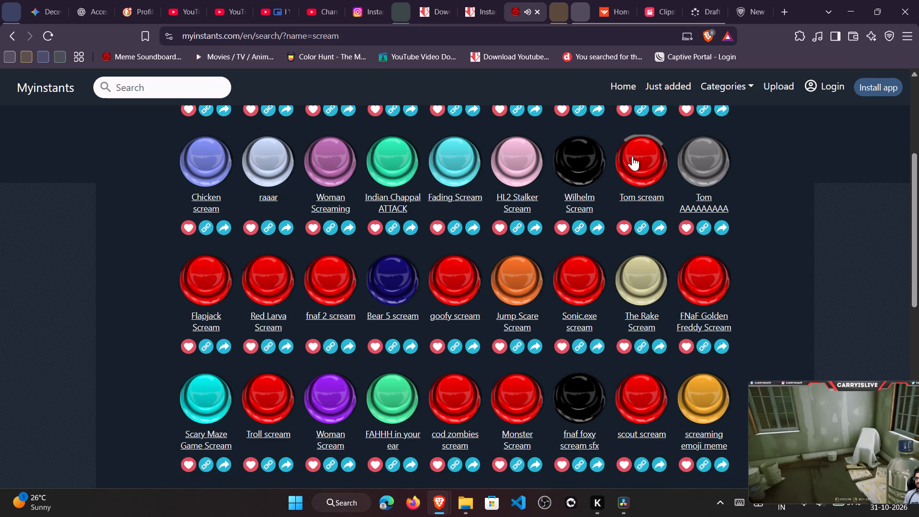
click(710, 159)
Audition the FNaF Golden Freddy, The Rake, Sonic.exe, Jump Scare and goofy scream sounds.
click(703, 277)
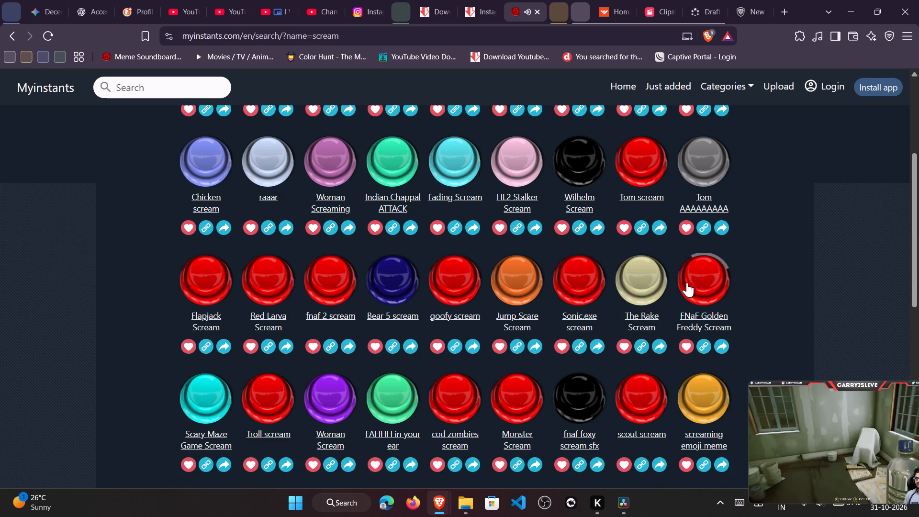
click(652, 286)
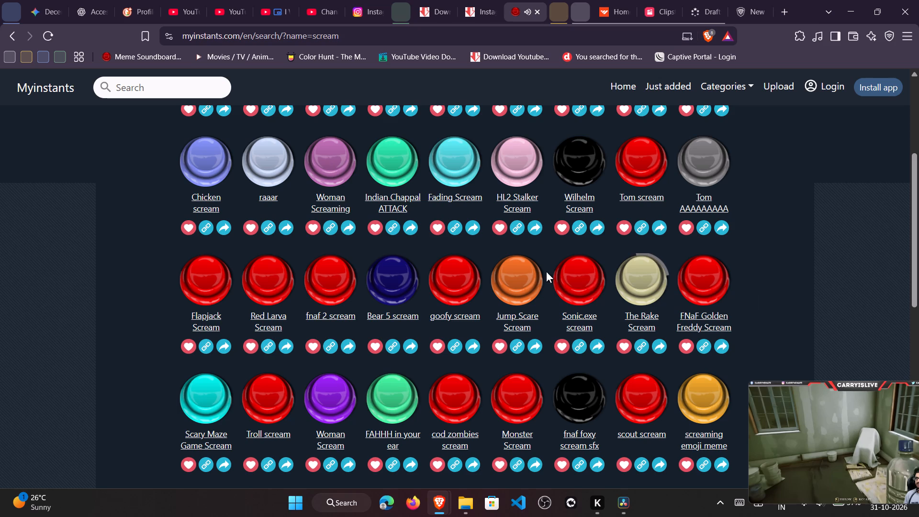
click(575, 278)
click(513, 278)
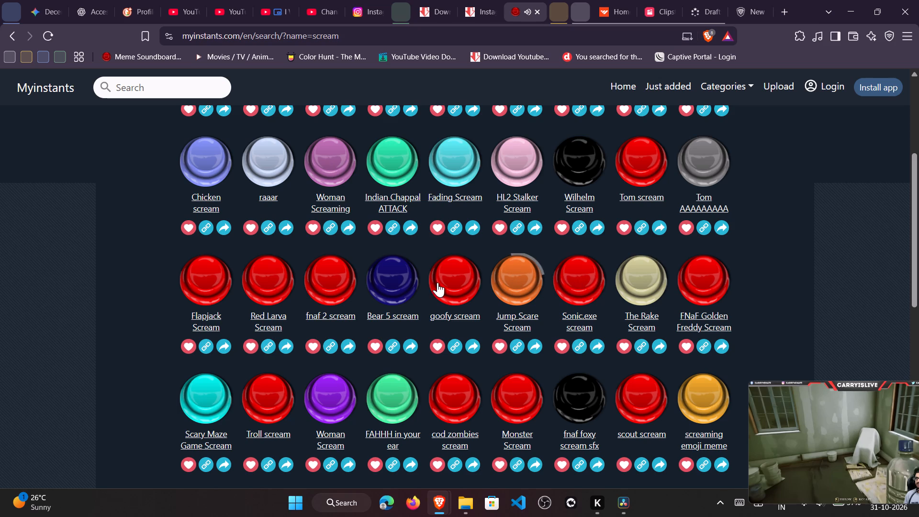
click(437, 282)
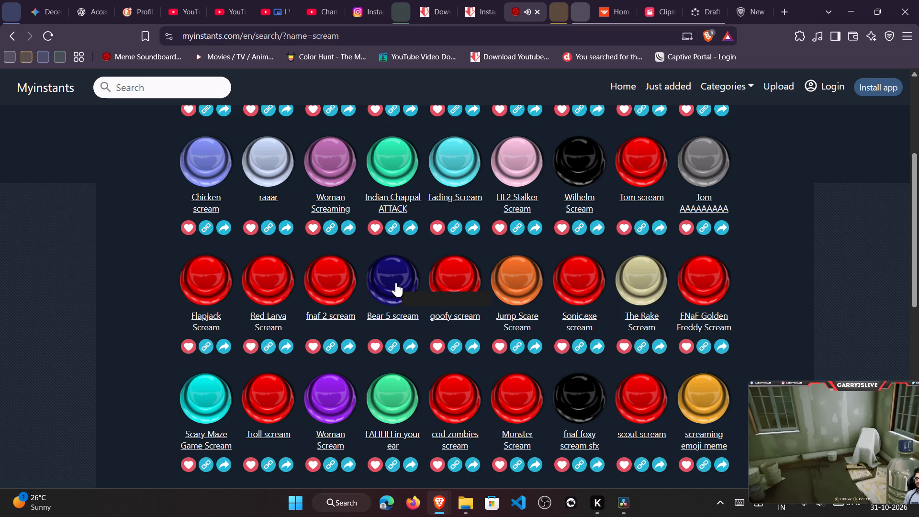
Download the goofy scream MP3 into the sound effects folder under the file name "goofy-yell scream".
click(456, 313)
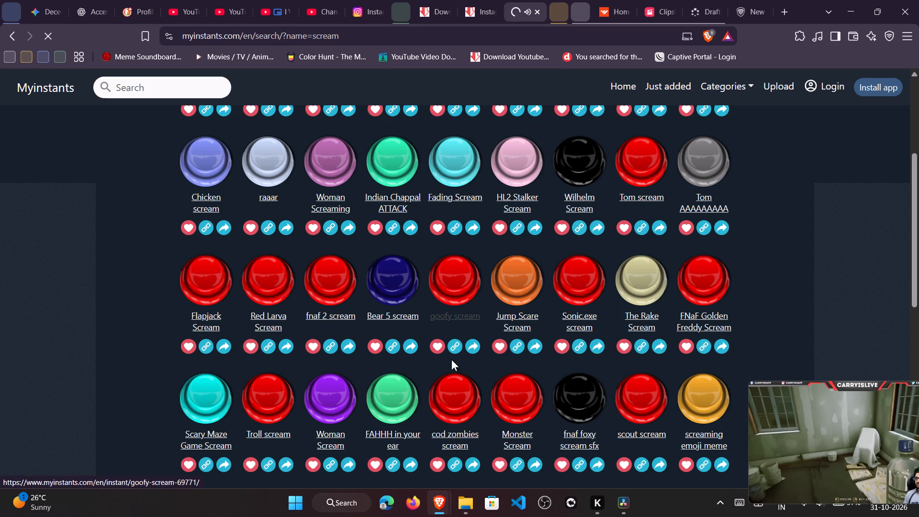
scroll(427, 395, down, 1)
click(455, 318)
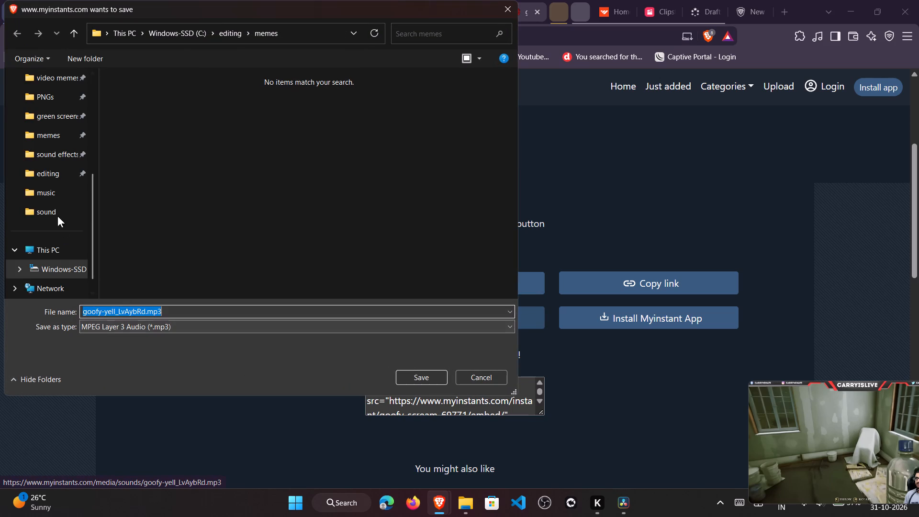
click(59, 146)
click(172, 312)
drag(172, 312, 119, 310)
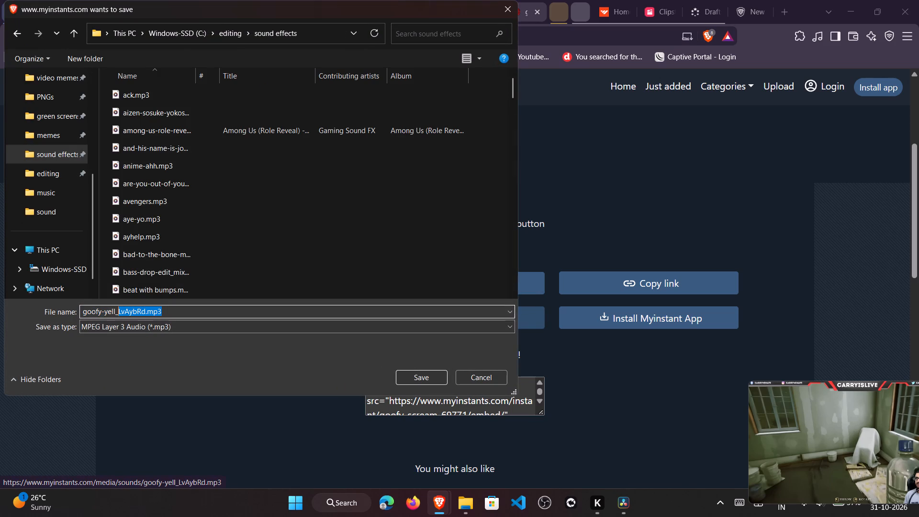
drag(119, 310, 116, 310)
key(BackSpace)
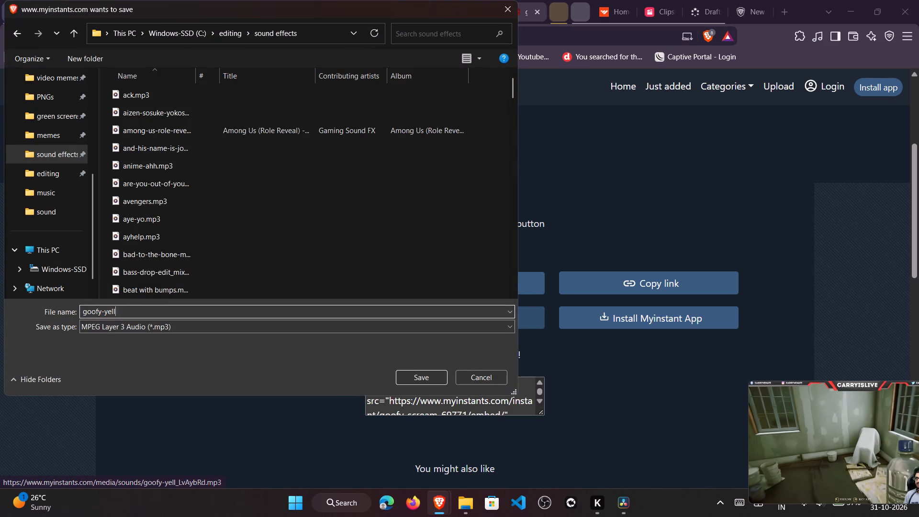
key(space)
text(scream)
key(Return)
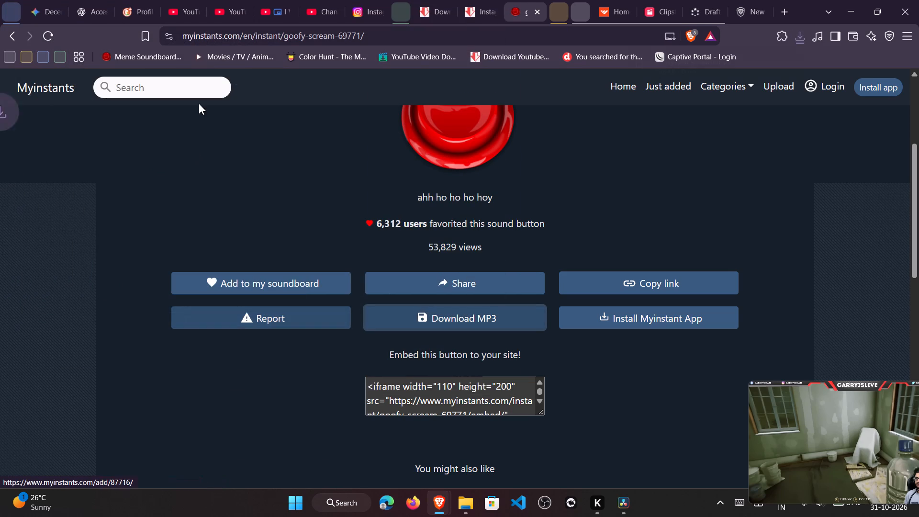
Switch back to DaVinci Resolve, resume the stream in the picture-in-picture player, and move the player fully into view.
click(822, 61)
click(850, 9)
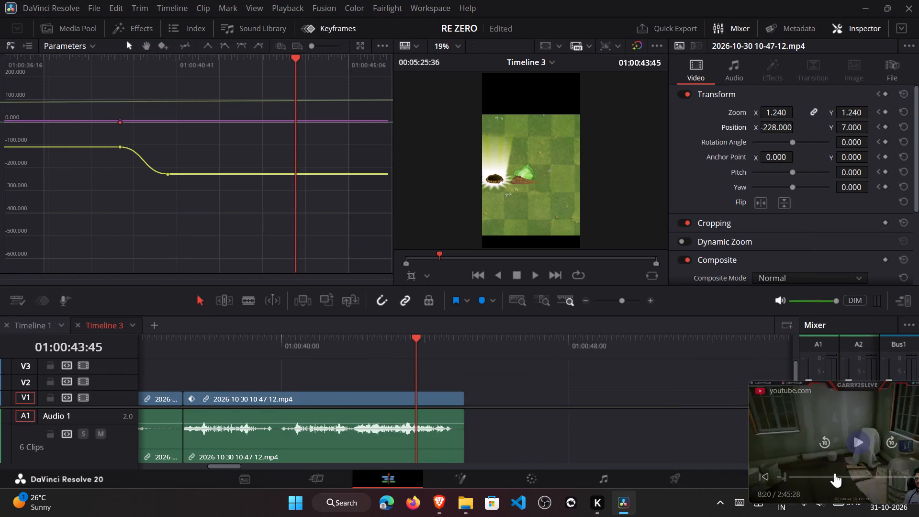
click(854, 444)
drag(852, 417, 822, 405)
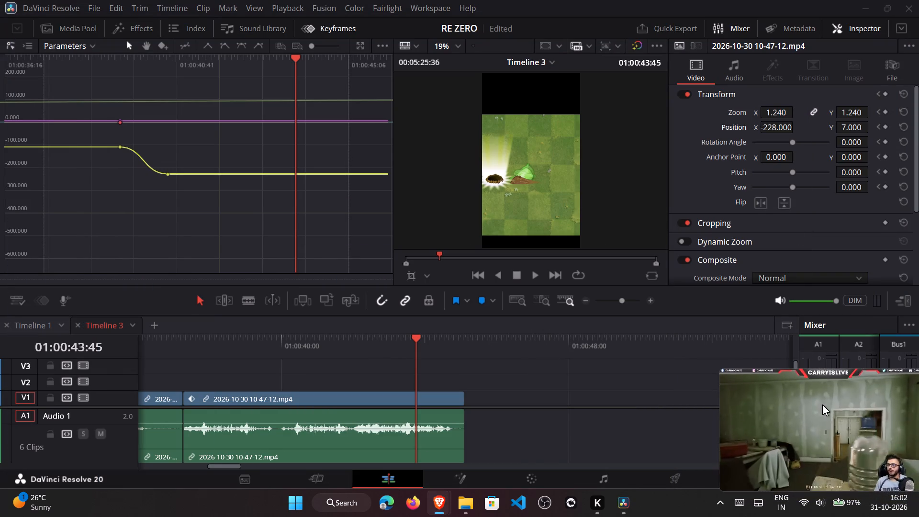
drag(822, 405, 823, 403)
scroll(501, 441, down, 1)
In File Explorer, search the sound effects folder for "scr" and add goofy-yell scream.mp3 to Timeline 3 after the last clip, near 01:00:48:00.
click(469, 503)
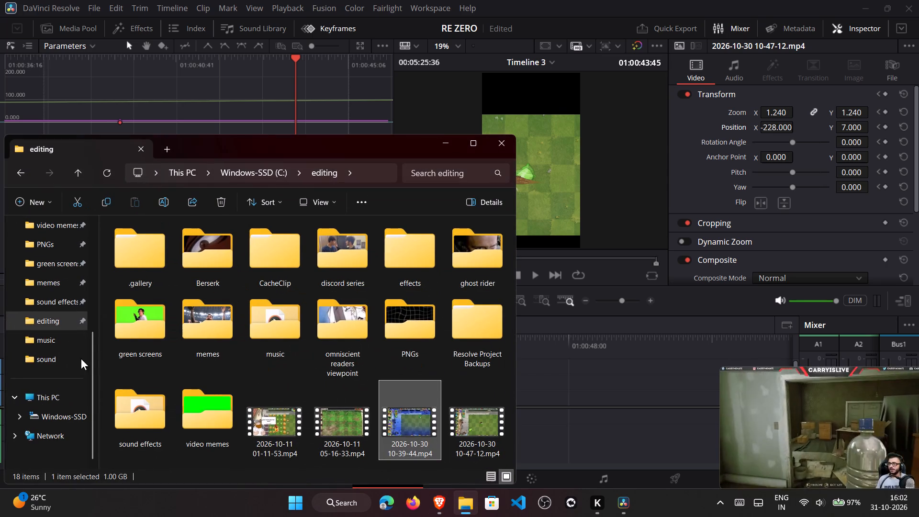
click(56, 300)
scroll(217, 361, down, 3)
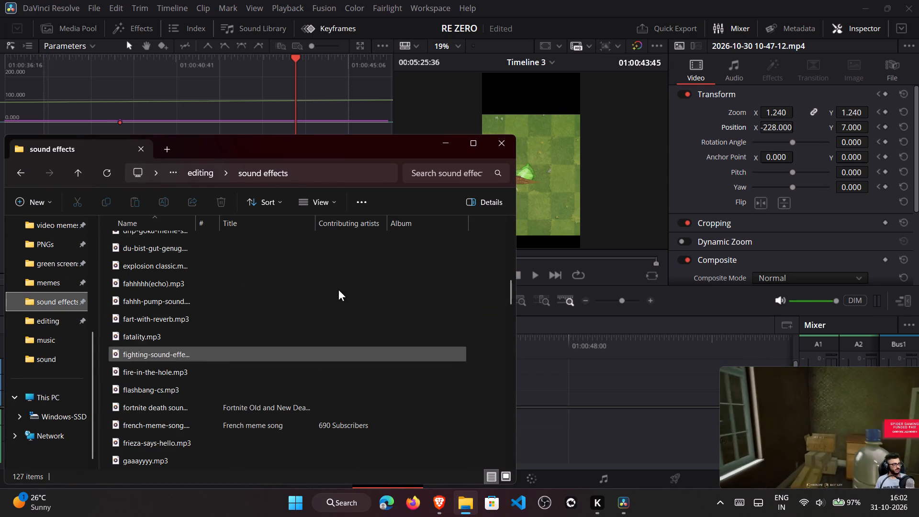
click(442, 180)
text(scr)
click(336, 245)
drag(294, 230, 297, 231)
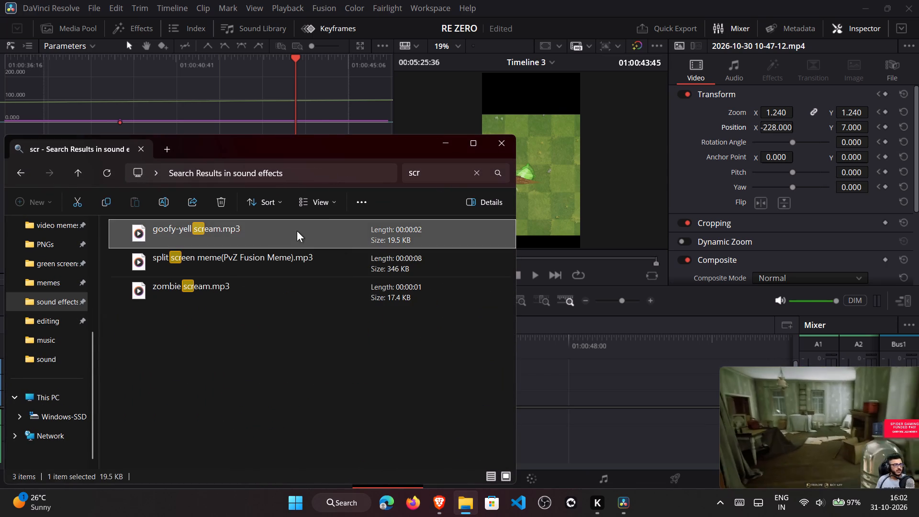
drag(297, 231, 571, 457)
Trim the silent end and beginning off the goofy-yell scream.mp3 clip.
drag(653, 439, 635, 448)
click(577, 450)
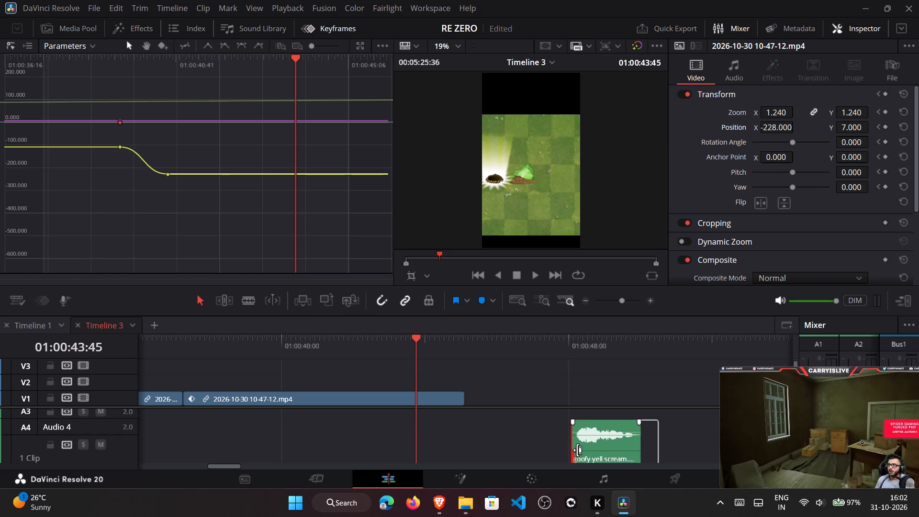
click(582, 348)
double_click(648, 305)
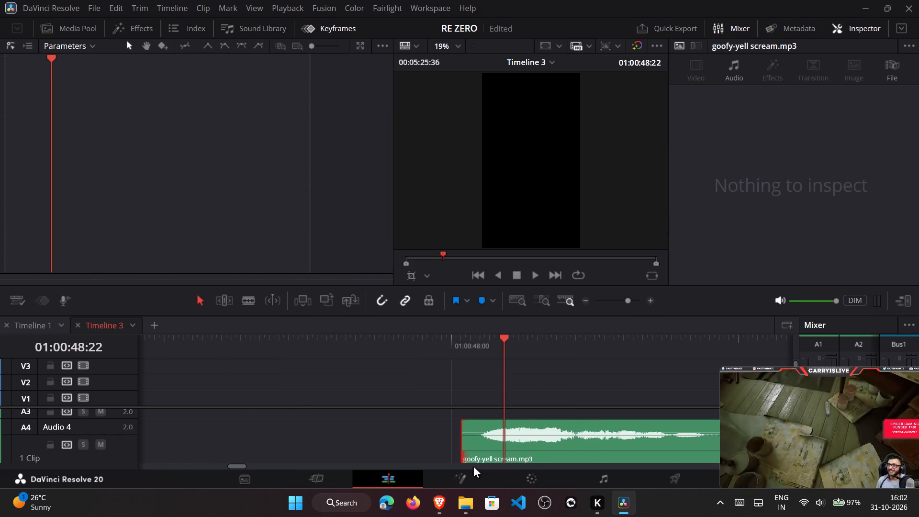
drag(466, 450, 486, 448)
Move the goofy-yell scream.mp3 clip from Audio 4 up to the A3 track.
triple_click(584, 305)
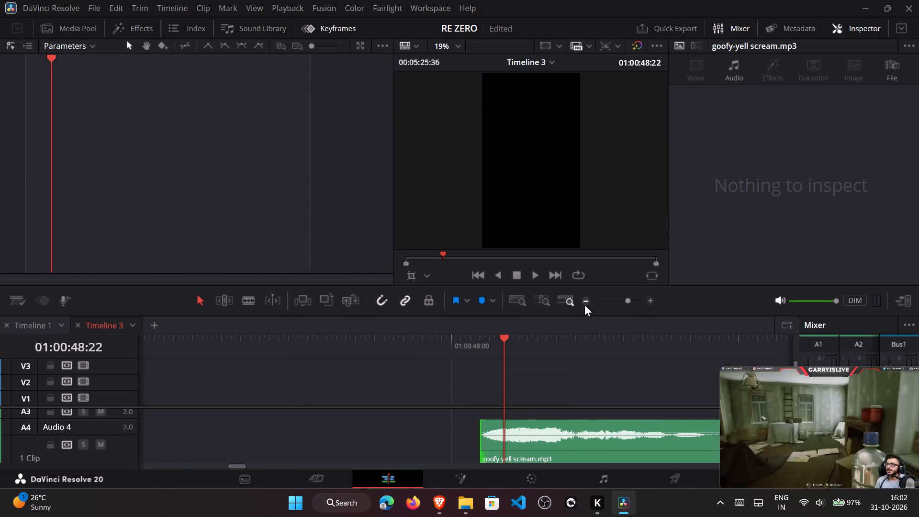
scroll(355, 426, up, 1)
scroll(355, 426, down, 1)
drag(484, 460, 483, 416)
scroll(381, 445, up, 1)
scroll(433, 460, down, 1)
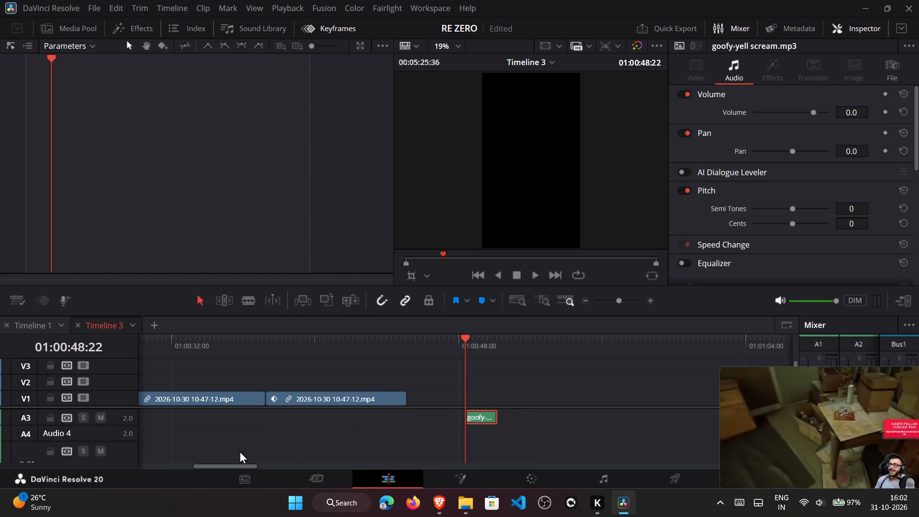
Delete the empty Audio 4 track from Timeline 3.
scroll(120, 462, down, 1)
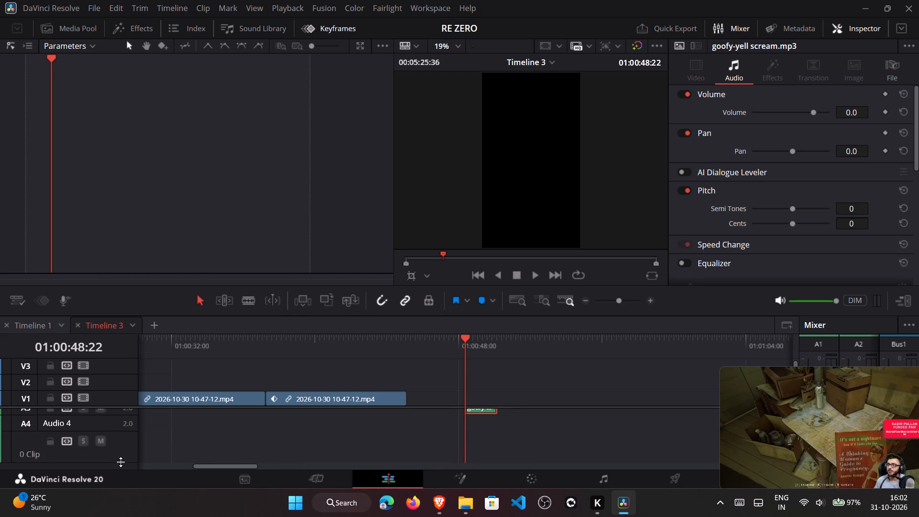
right_click(123, 456)
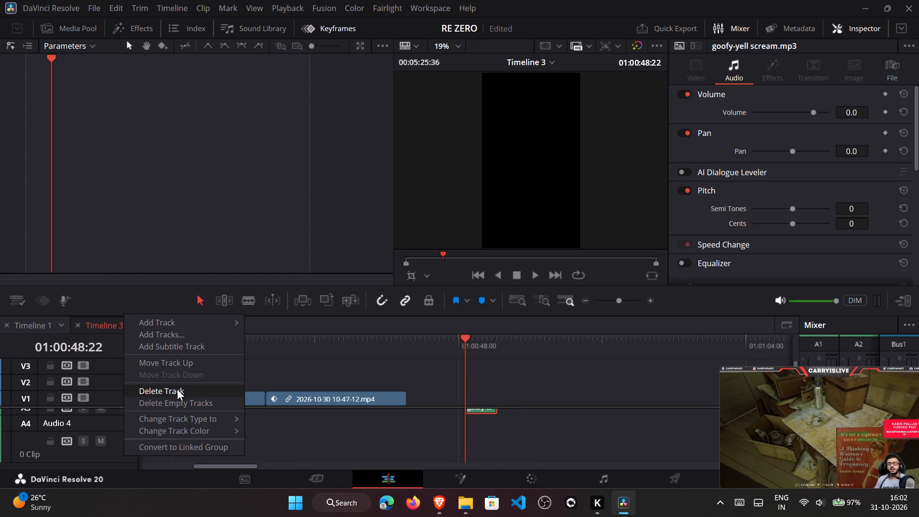
click(177, 389)
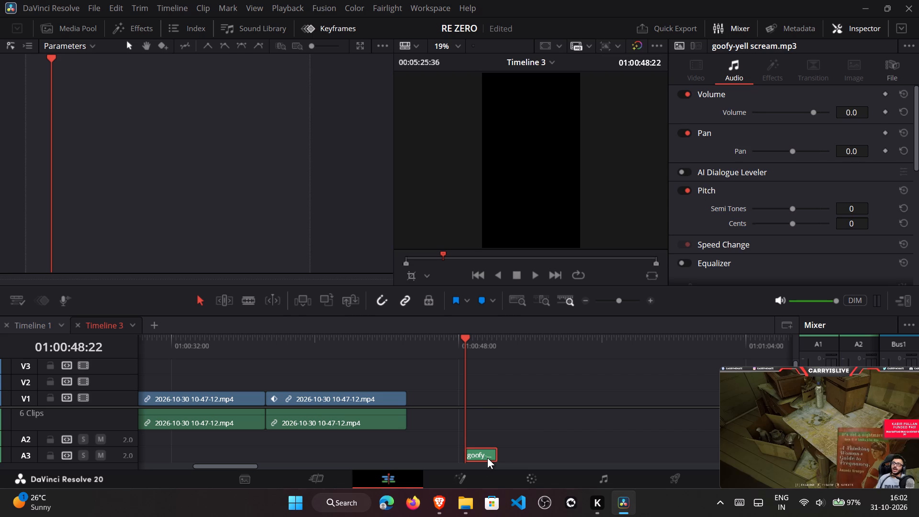
Move goofy-yell scream.mp3 onto A2 beneath the last clip, starting at about 01:00:42:18, make Audio 2 taller, and play back the placement.
drag(487, 458, 363, 440)
drag(128, 443, 125, 463)
click(351, 354)
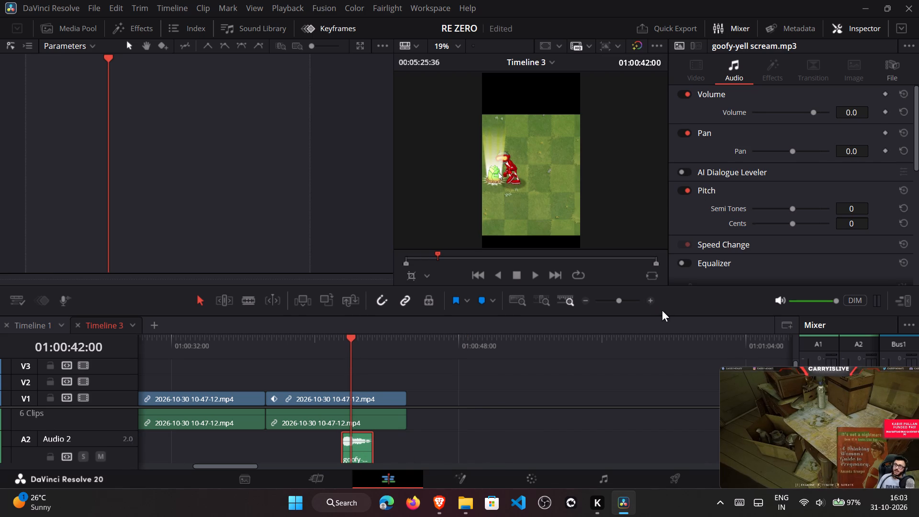
double_click(650, 300)
drag(508, 452, 568, 446)
drag(420, 347, 450, 347)
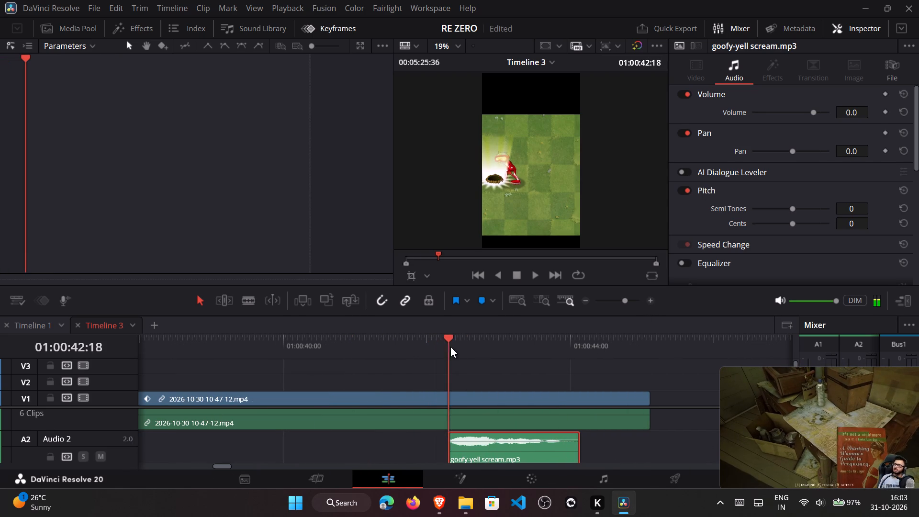
drag(450, 347, 416, 365)
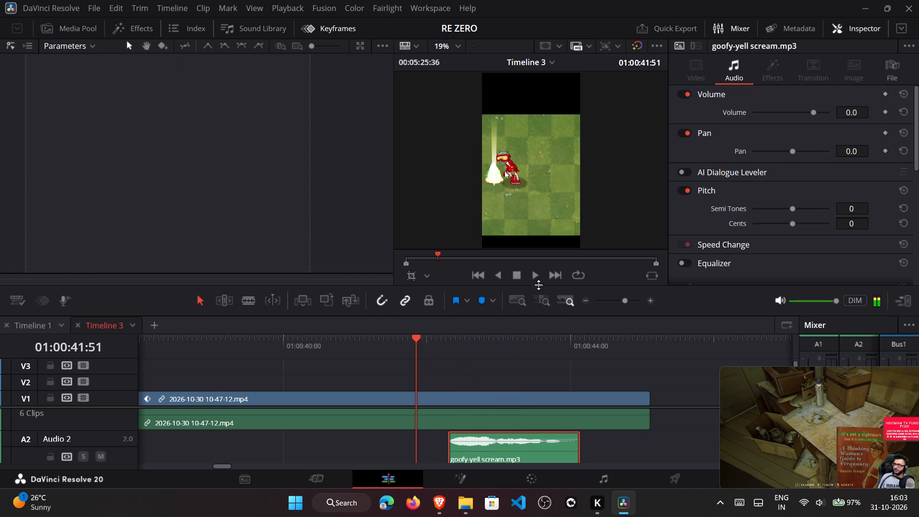
click(538, 279)
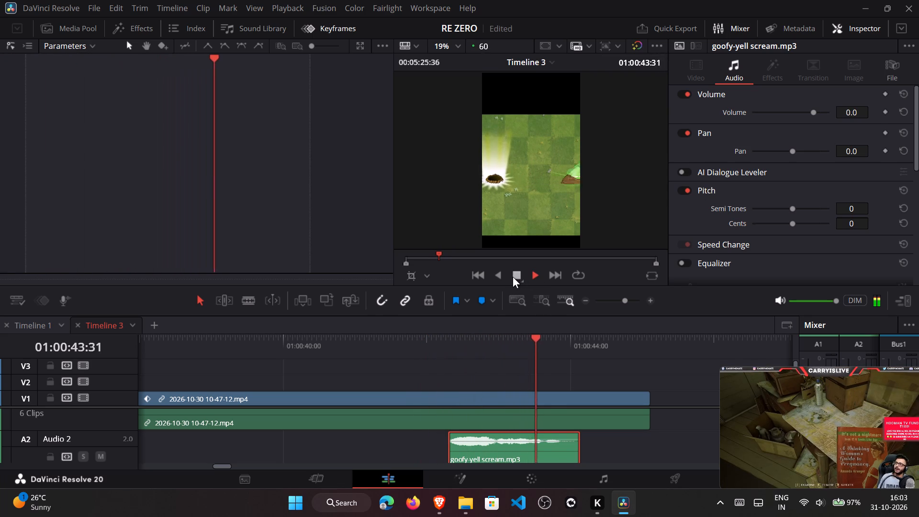
click(513, 277)
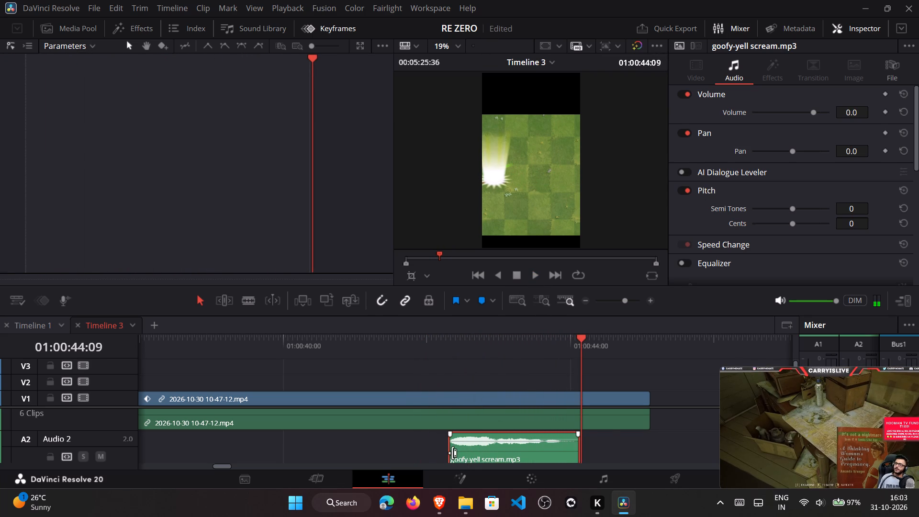
click(452, 453)
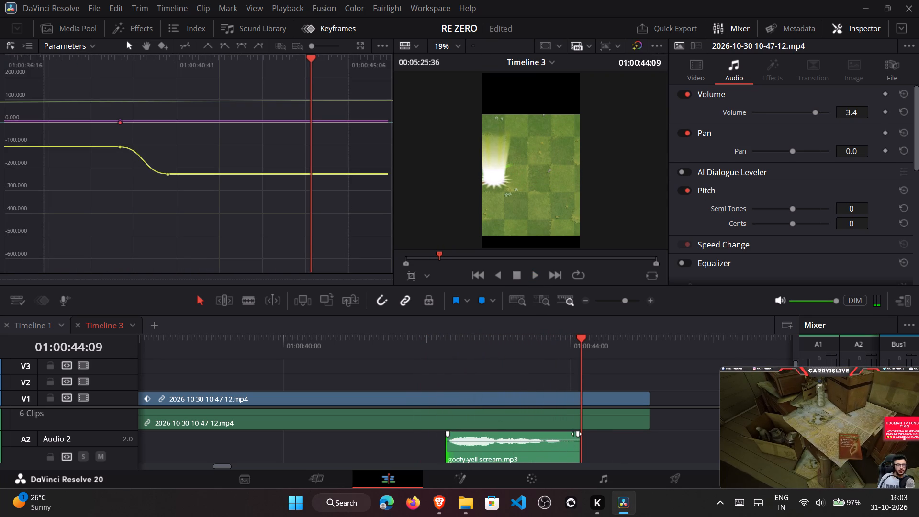
Give goofy-yell scream.mp3 a fade-out over about its last two thirds, with no fade-in, checking it in playback.
drag(577, 434, 517, 437)
drag(449, 435, 464, 431)
click(433, 352)
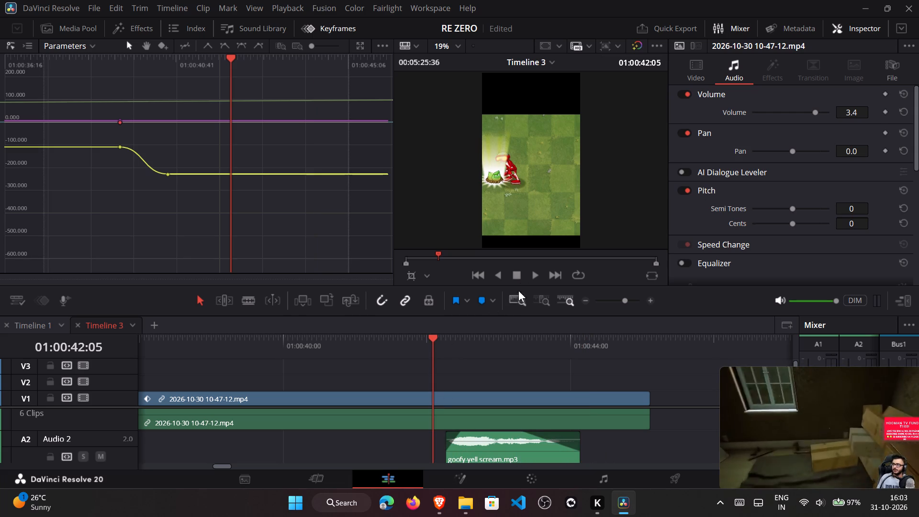
click(532, 273)
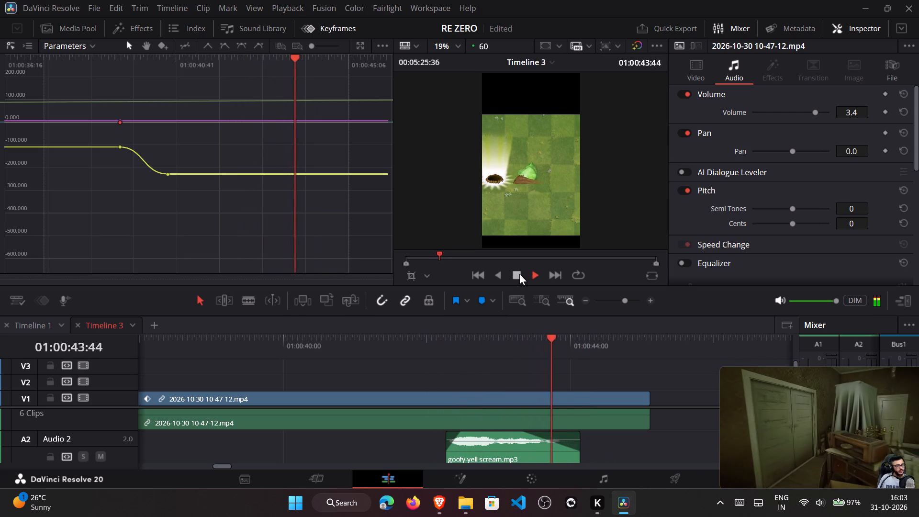
click(519, 274)
drag(519, 431, 506, 431)
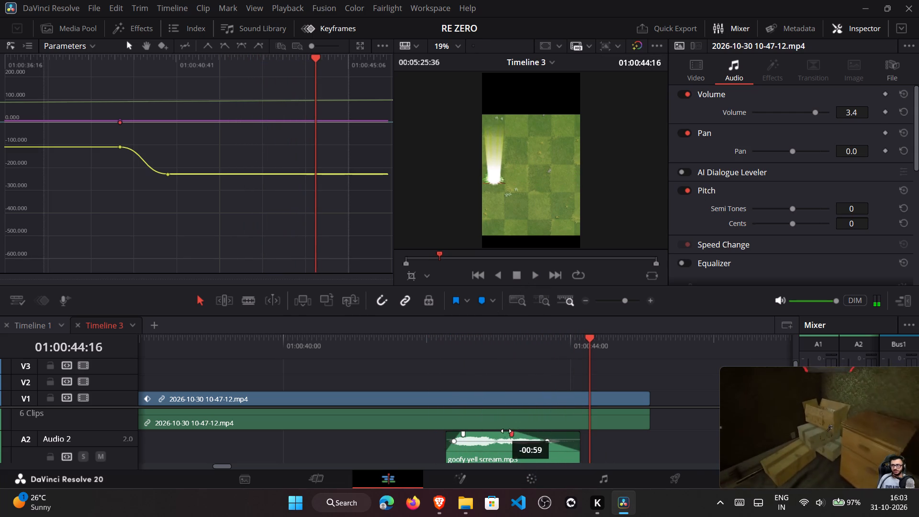
drag(506, 431, 490, 431)
click(538, 442)
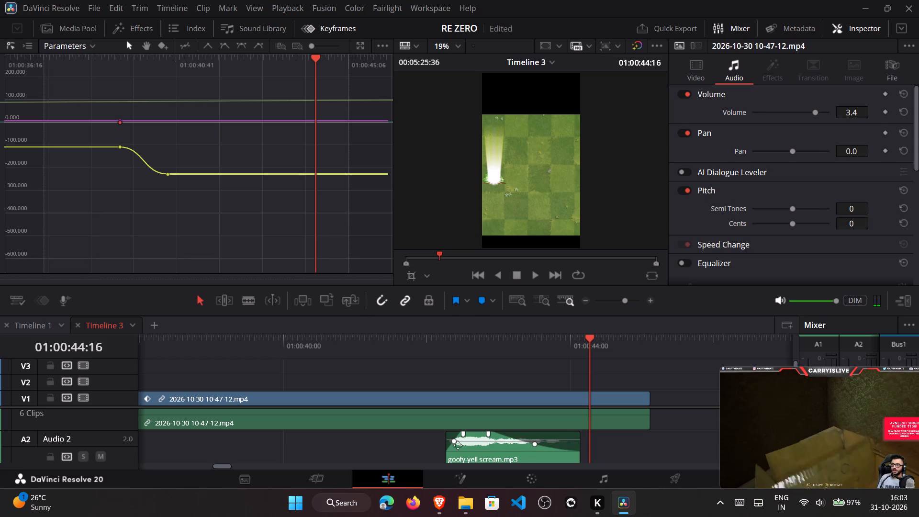
click(466, 433)
drag(463, 433, 444, 433)
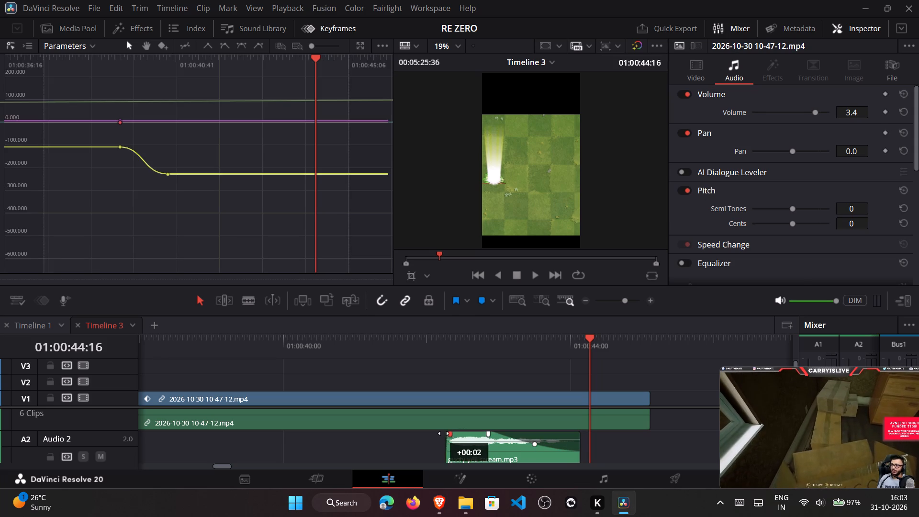
drag(444, 433, 441, 433)
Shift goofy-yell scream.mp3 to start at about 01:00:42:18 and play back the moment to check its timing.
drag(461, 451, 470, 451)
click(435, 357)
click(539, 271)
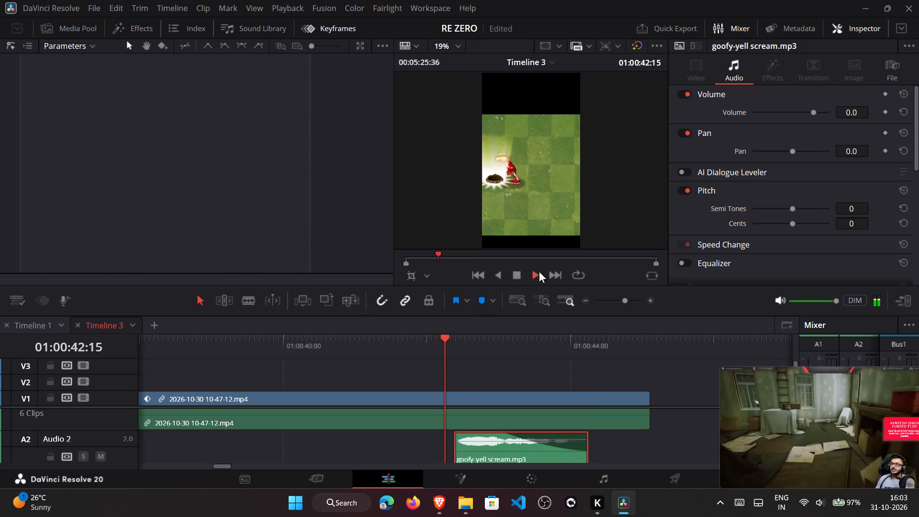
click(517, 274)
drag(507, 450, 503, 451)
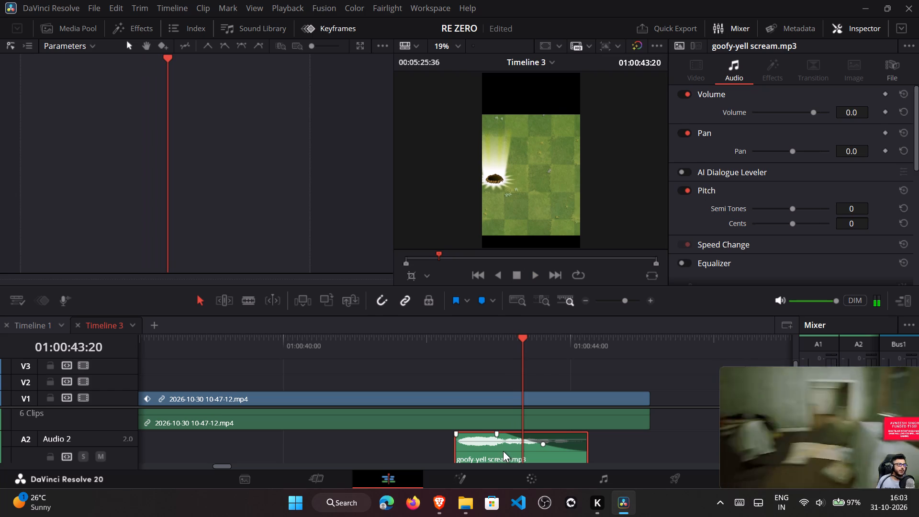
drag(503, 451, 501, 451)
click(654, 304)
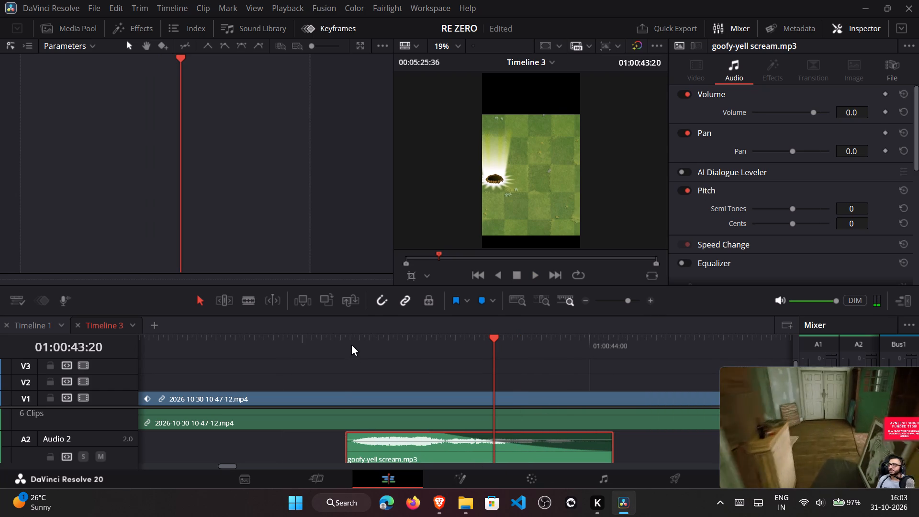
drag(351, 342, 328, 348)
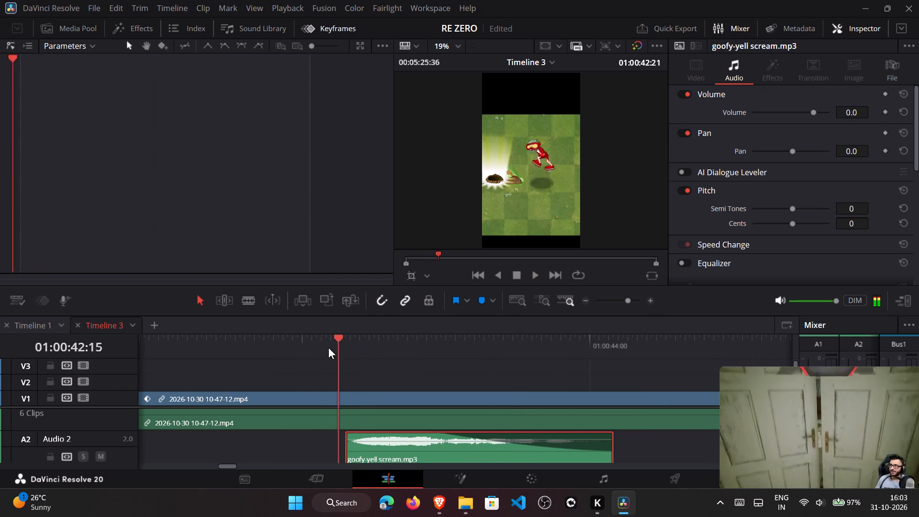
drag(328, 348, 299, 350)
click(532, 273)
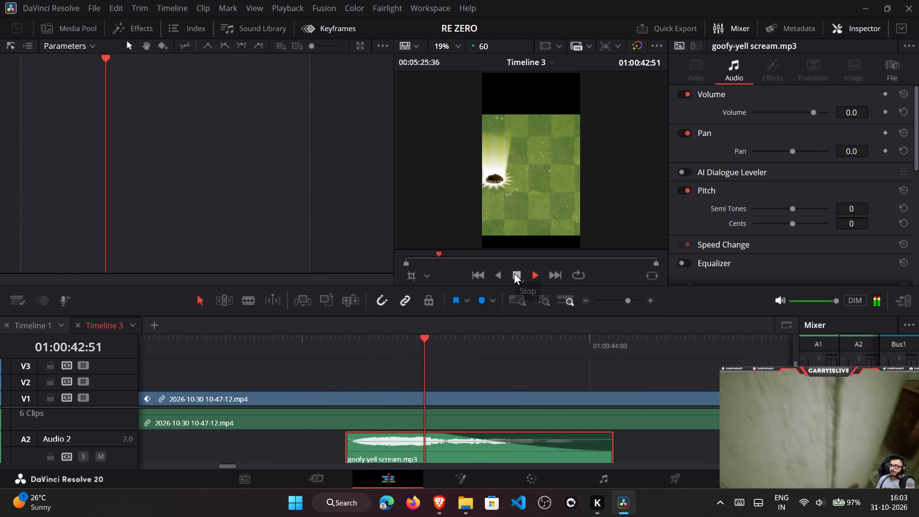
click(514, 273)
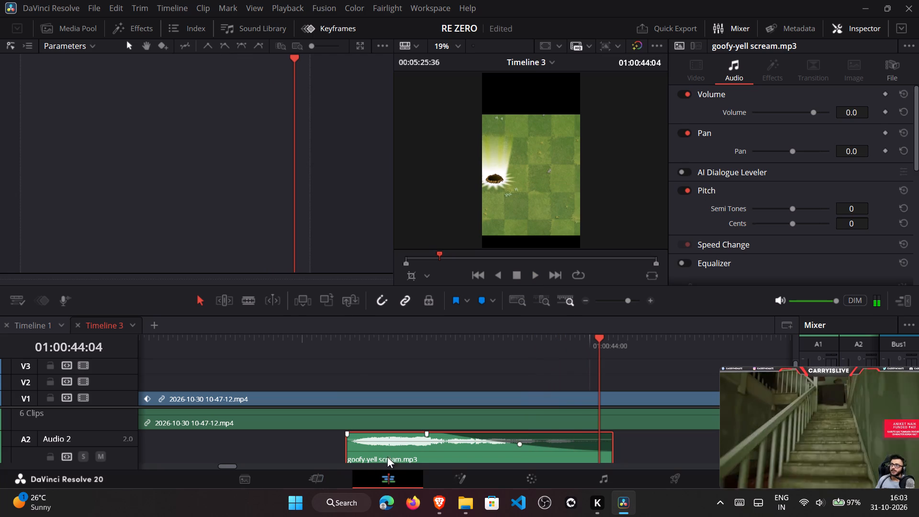
Nudge goofy-yell scream.mp3 slightly earlier, to start at about 01:00:42:12, and play back the ending.
drag(389, 455, 379, 454)
click(317, 355)
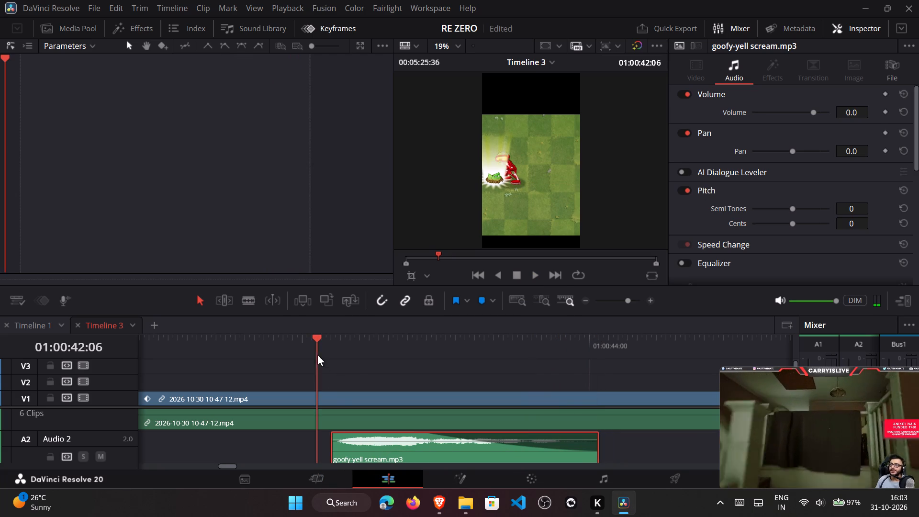
click(538, 275)
click(513, 272)
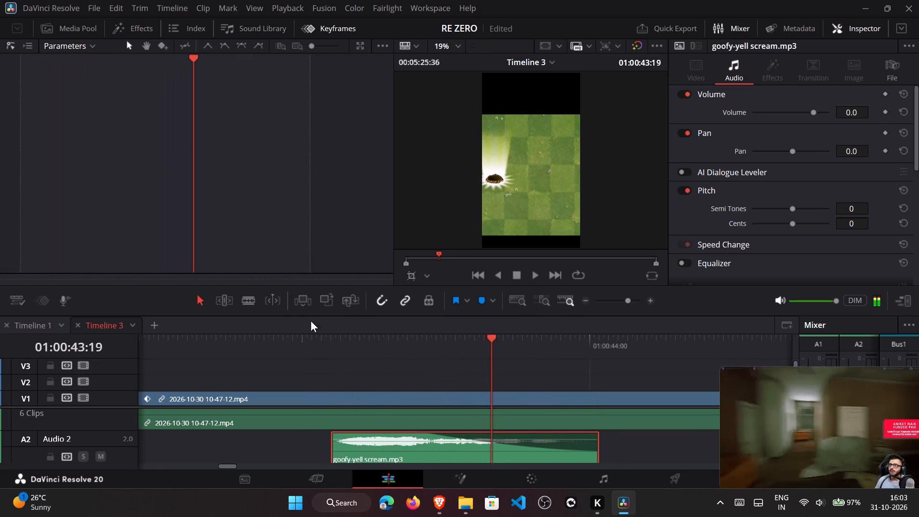
click(224, 335)
click(540, 279)
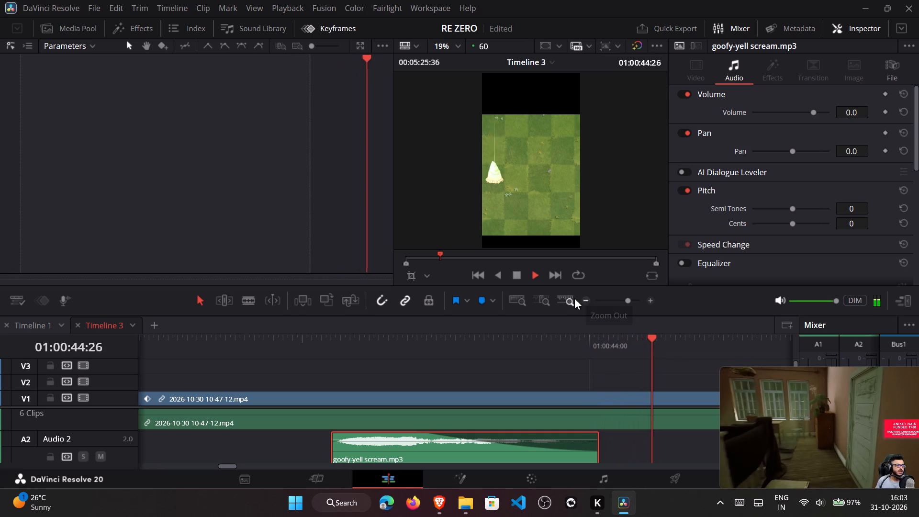
click(509, 272)
click(514, 272)
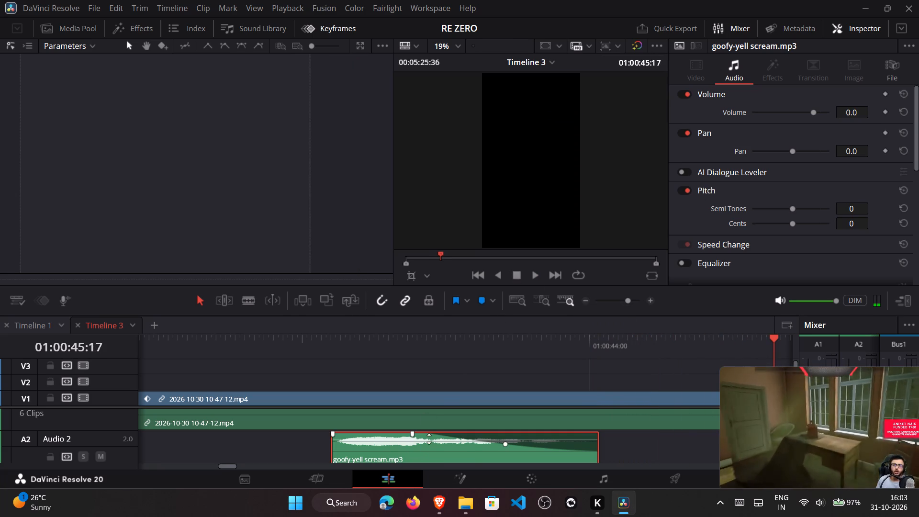
Raise the volume of goofy-yell scream.mp3 to 2.3.
click(429, 439)
Play back Timeline 3 from its beginning to the end of the last clip to review the whole edit.
click(581, 300)
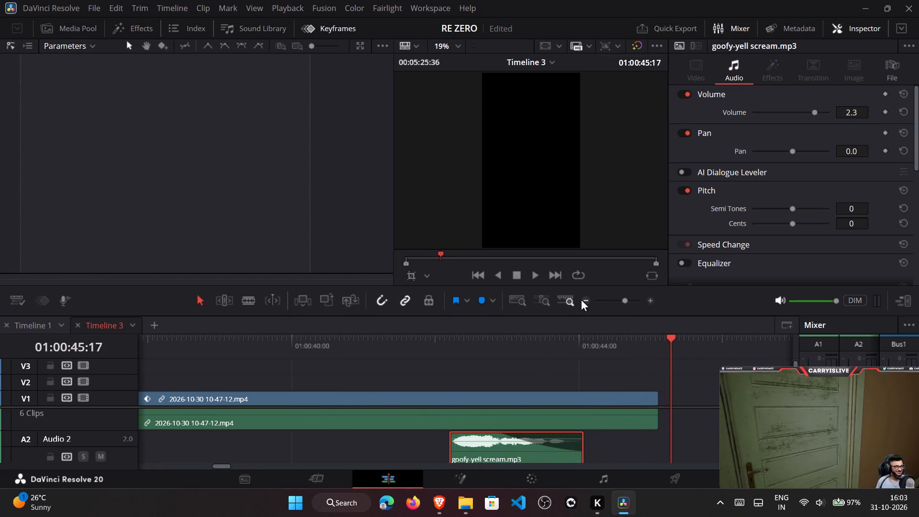
click(581, 300)
scroll(429, 433, up, 1)
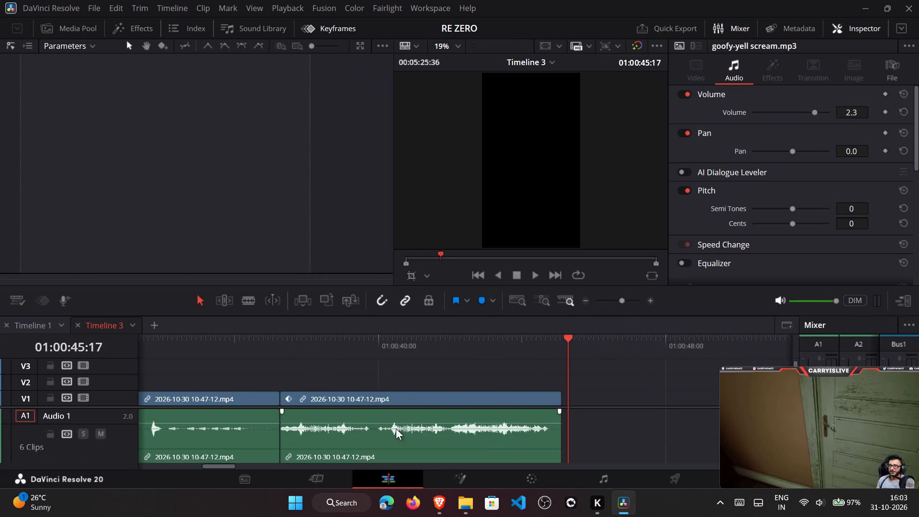
click(578, 299)
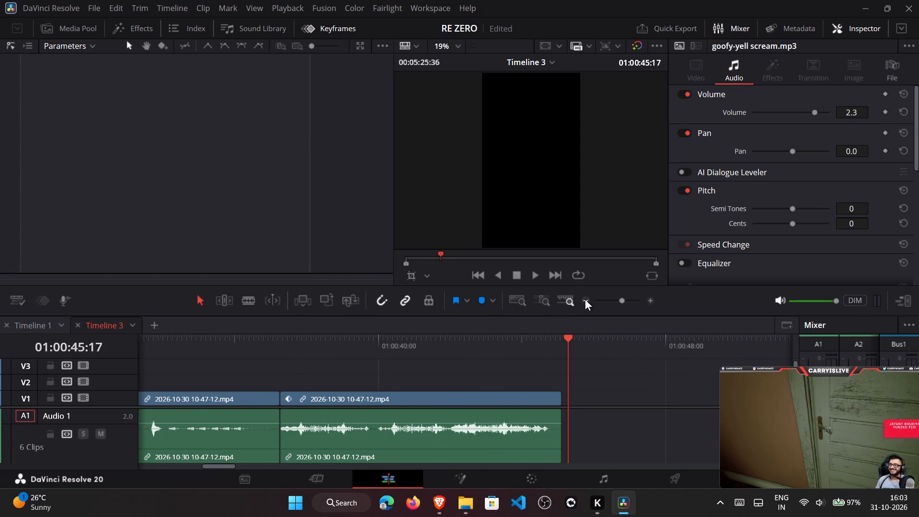
click(585, 299)
drag(242, 469, 151, 466)
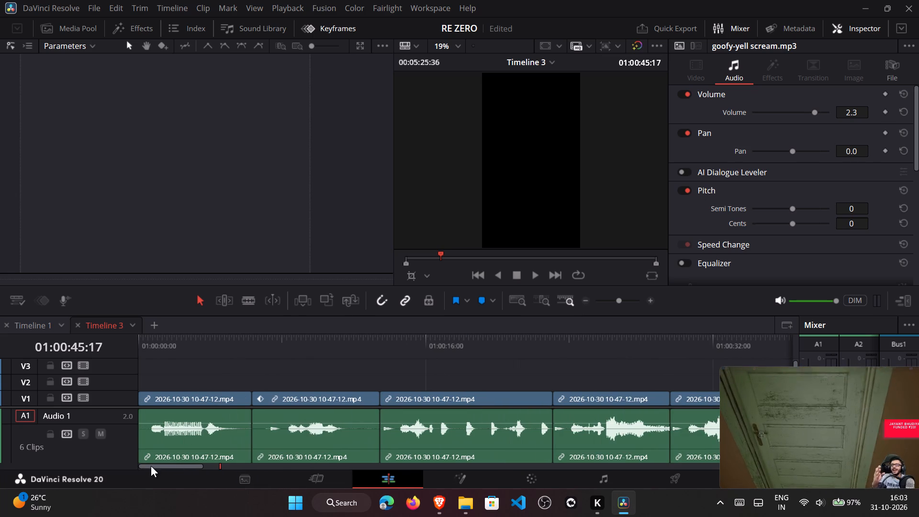
drag(151, 466, 150, 466)
drag(172, 355, 123, 359)
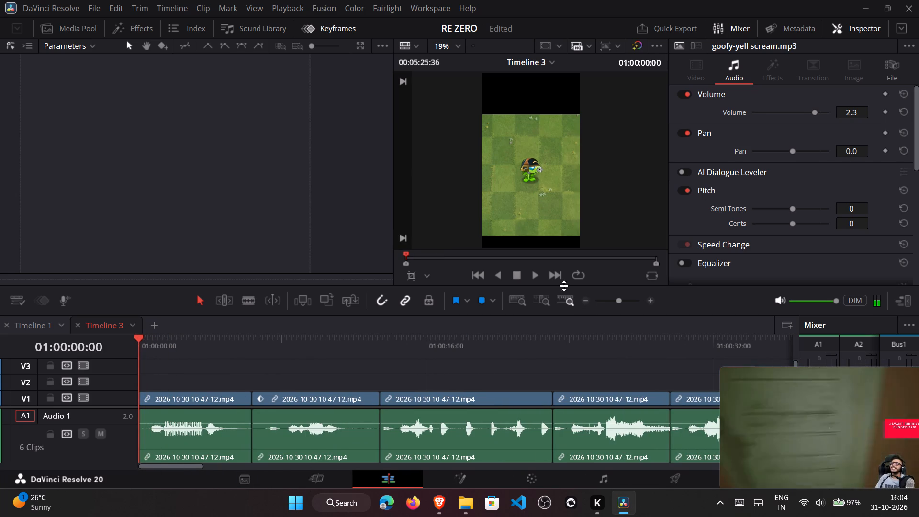
click(541, 280)
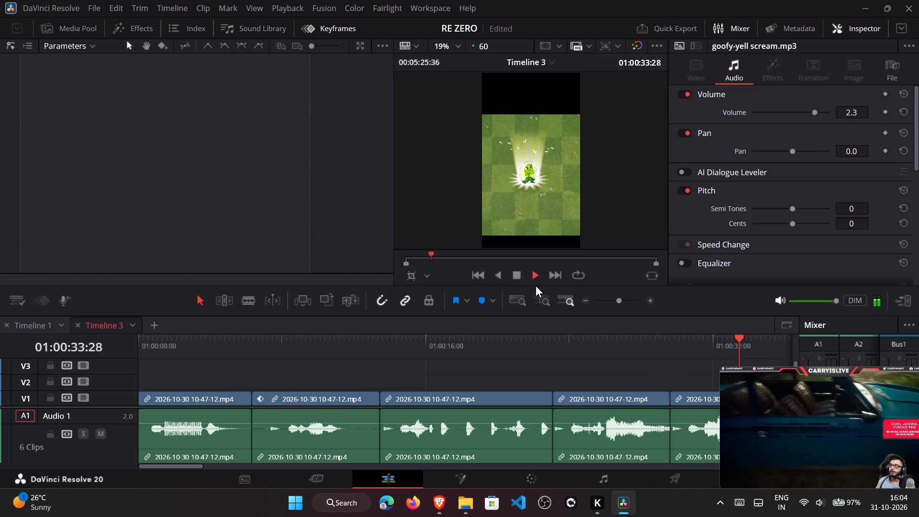
click(587, 301)
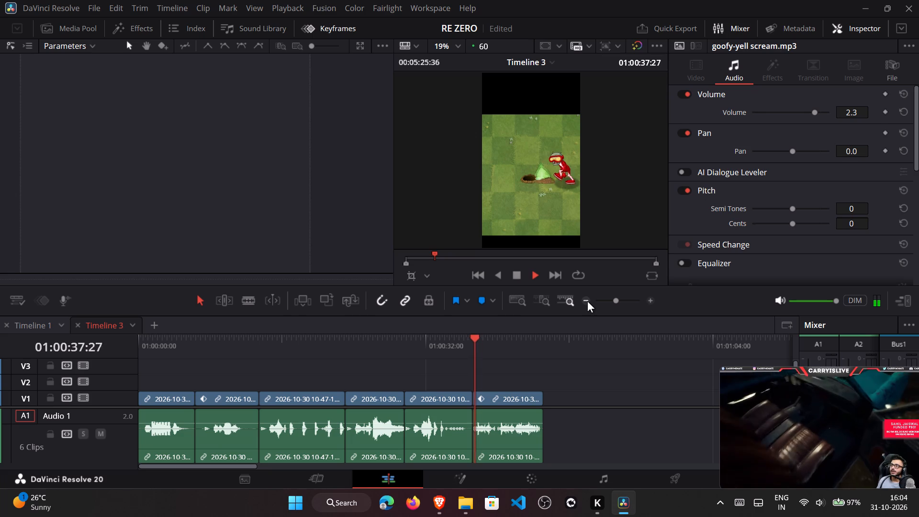
click(515, 274)
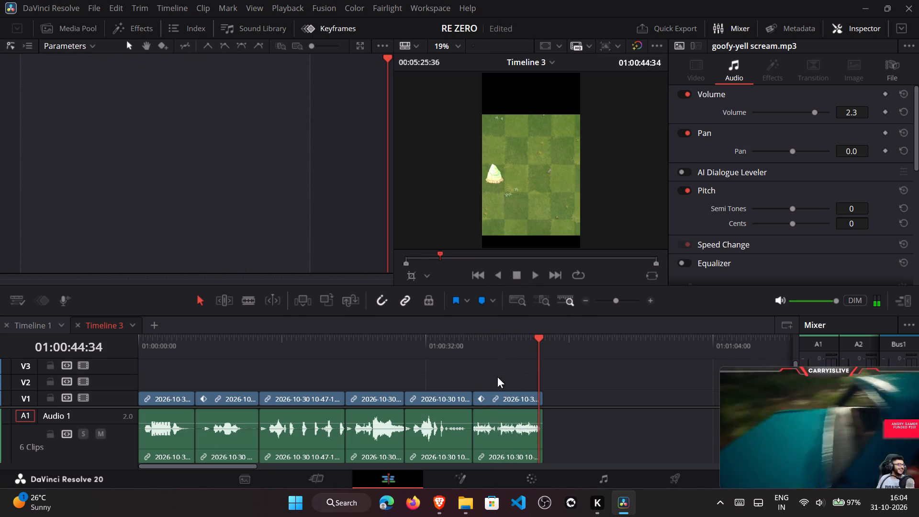
Select the clips on Timeline 3 and shift them together about 13 seconds later, leaving a gap at the beginning.
click(585, 295)
click(583, 307)
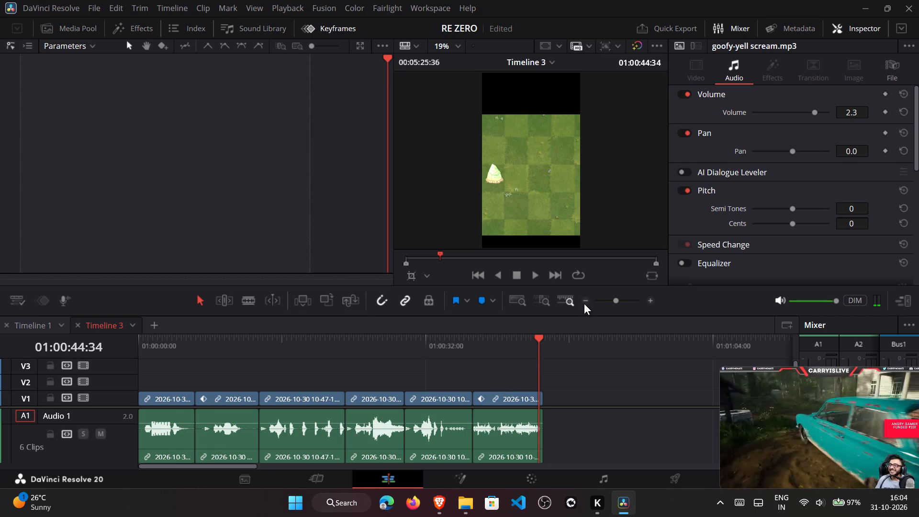
click(585, 301)
drag(388, 378, 138, 471)
drag(189, 396, 247, 401)
click(242, 434)
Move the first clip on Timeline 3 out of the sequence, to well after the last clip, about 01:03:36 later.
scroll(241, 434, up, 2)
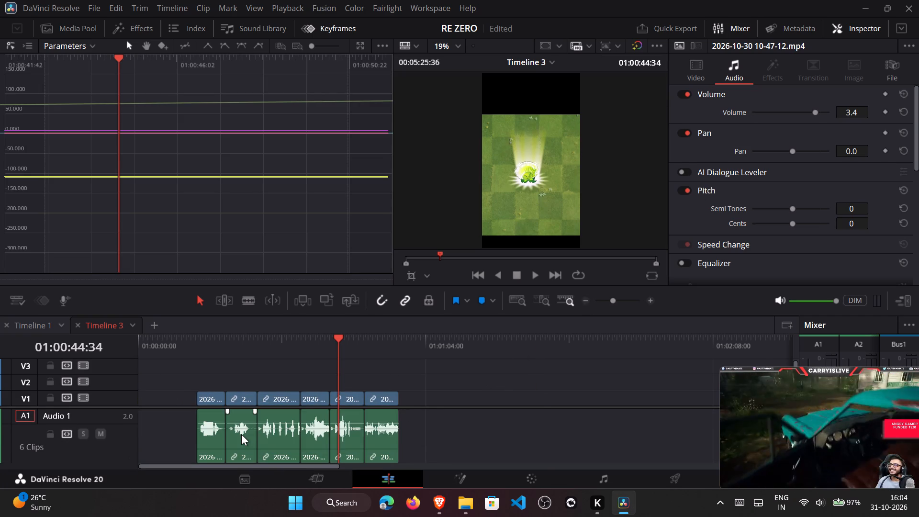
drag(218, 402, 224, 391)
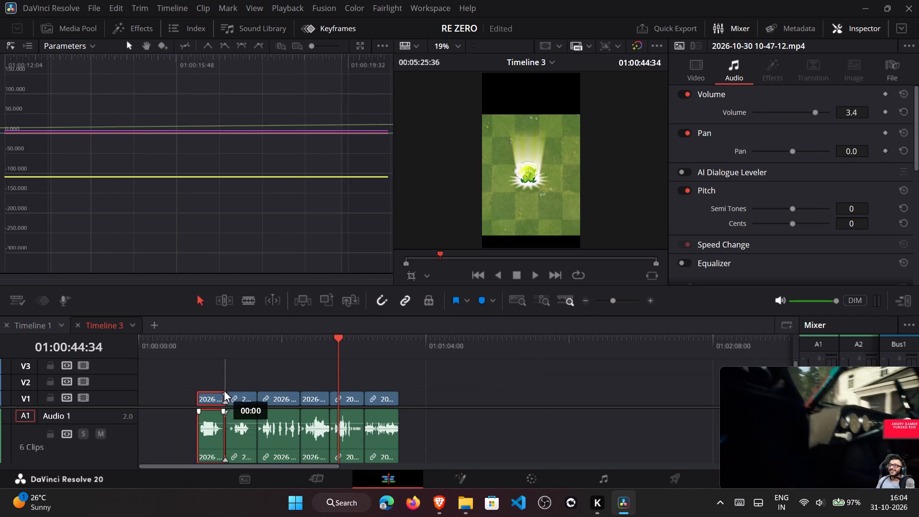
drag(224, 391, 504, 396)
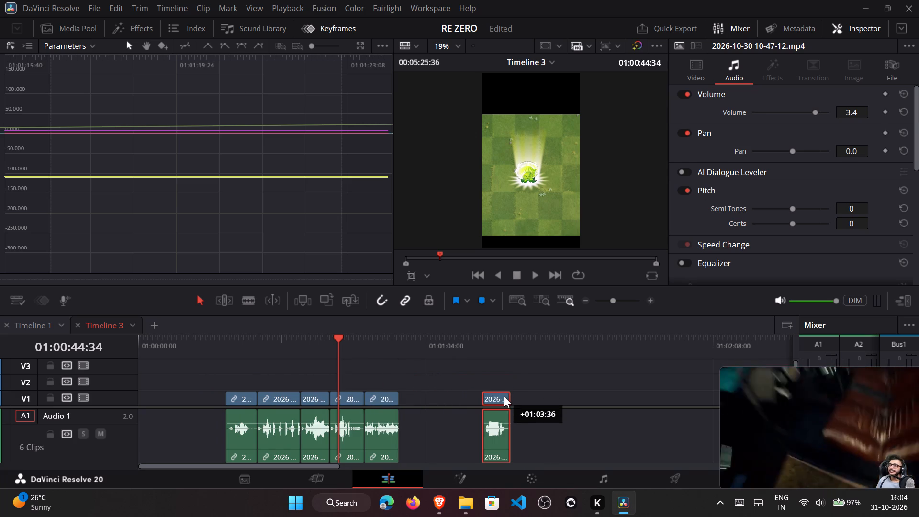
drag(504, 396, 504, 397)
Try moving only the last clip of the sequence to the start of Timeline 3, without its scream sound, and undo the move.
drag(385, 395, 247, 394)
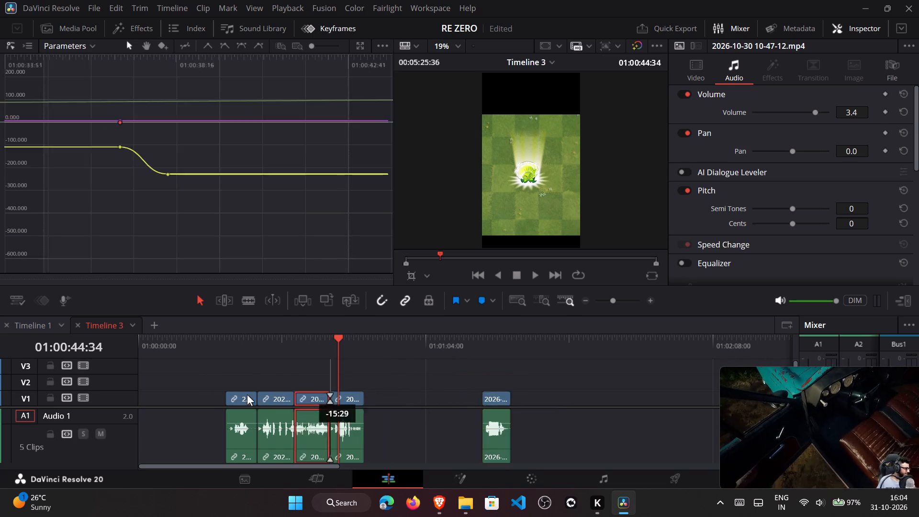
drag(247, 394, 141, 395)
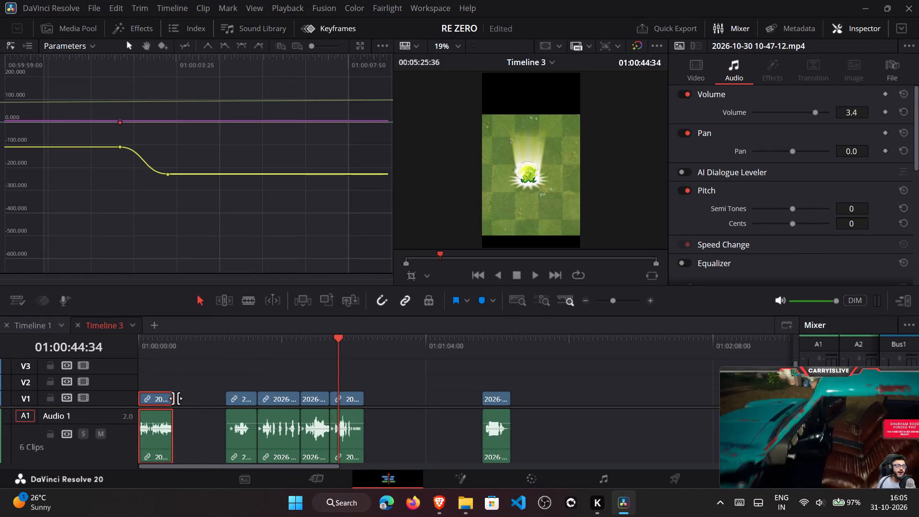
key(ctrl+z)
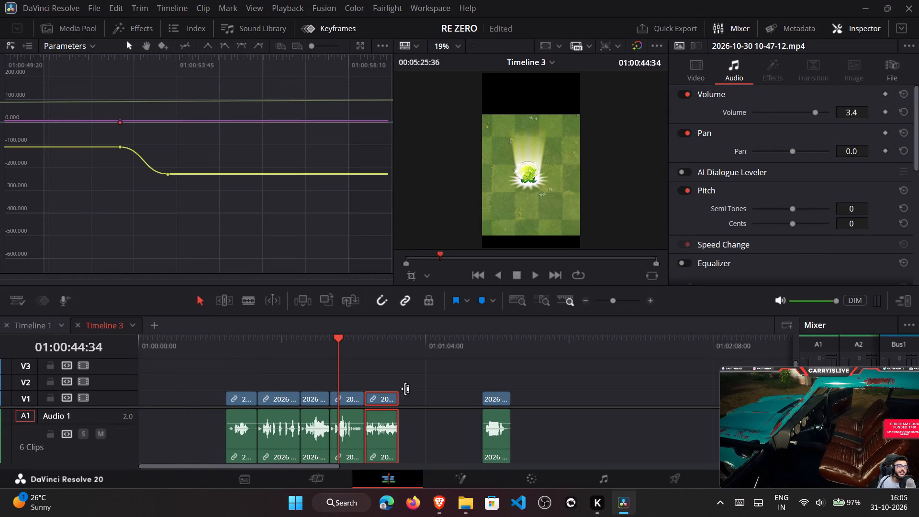
Move the last clip of the sequence together with its scream sound on Audio 2 to the very start of Timeline 3.
drag(414, 381, 387, 459)
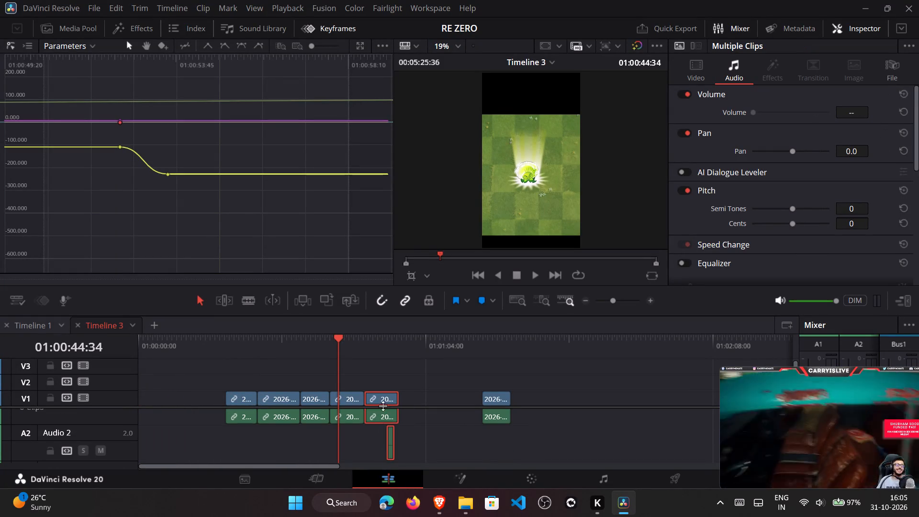
drag(383, 397, 108, 400)
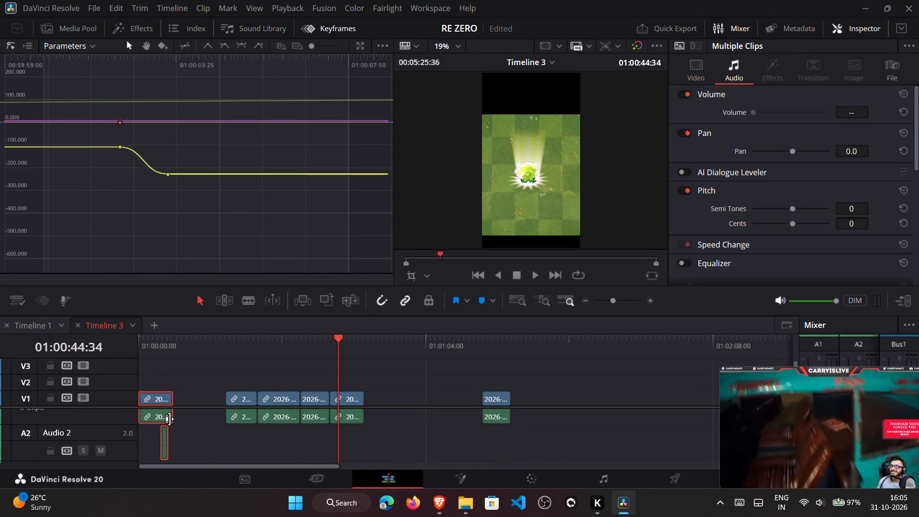
click(208, 419)
Move the isolated clip at the far end of Timeline 3 to directly after the opening clip.
drag(498, 399, 188, 413)
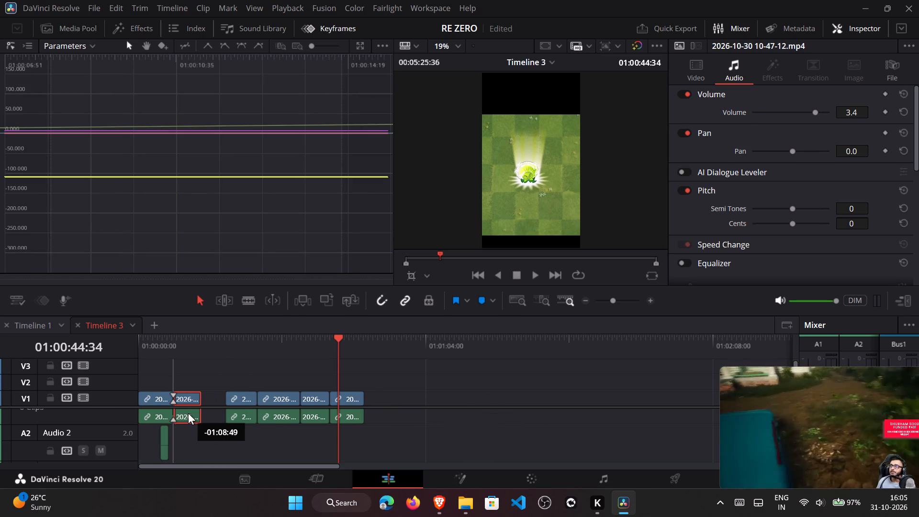
drag(188, 413, 194, 411)
Shift the remaining four clips together to directly after the second clip, closing the gap in the sequence.
drag(224, 375, 289, 386)
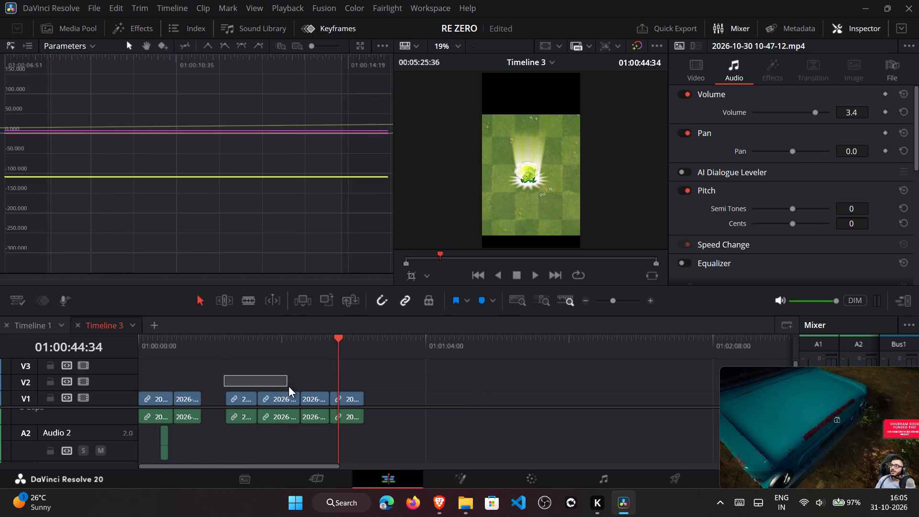
drag(289, 386, 344, 418)
drag(280, 397, 260, 400)
click(243, 440)
scroll(257, 436, up, 2)
click(393, 430)
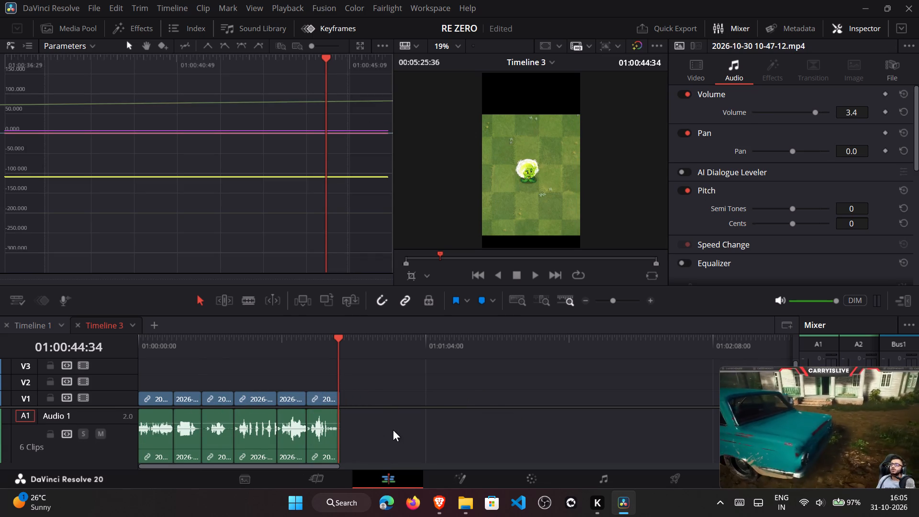
Convert the fourth clip on Timeline 3 into a new compound clip with the default name and start timecode.
click(264, 398)
click(270, 362)
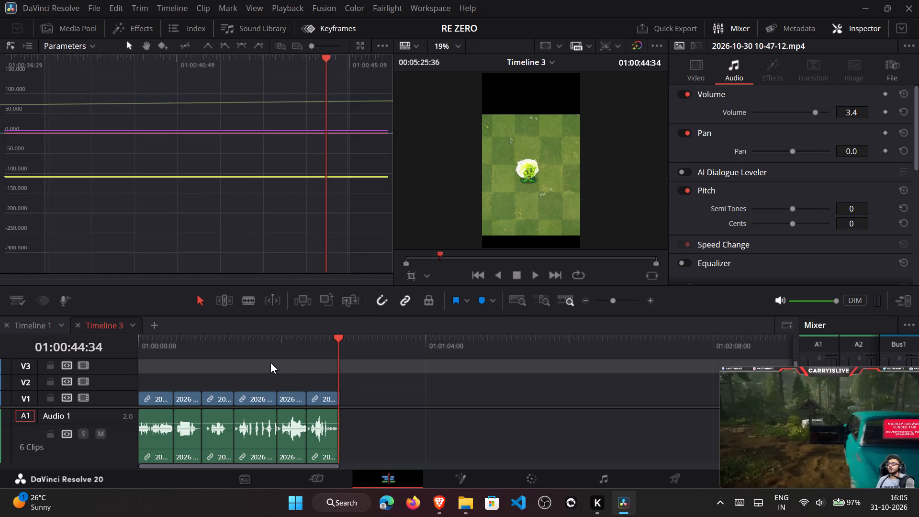
click(263, 348)
click(255, 404)
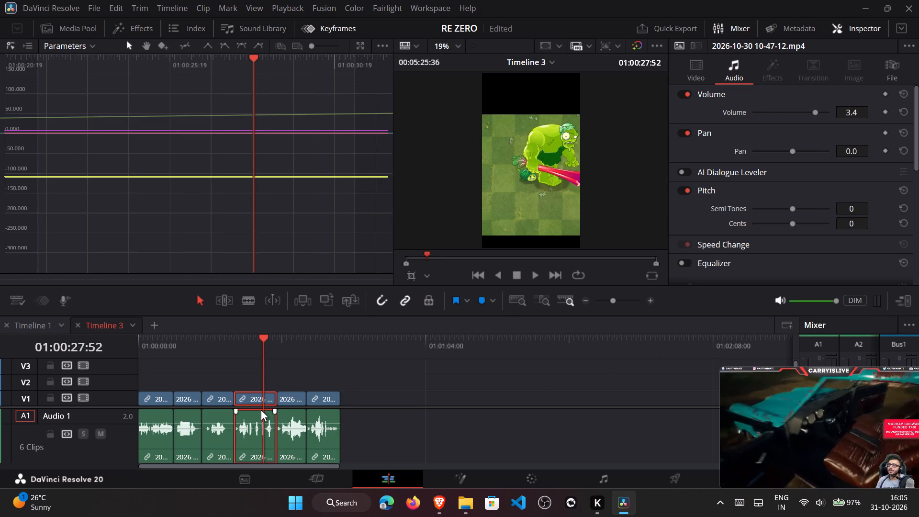
right_click(252, 392)
double_click(56, 23)
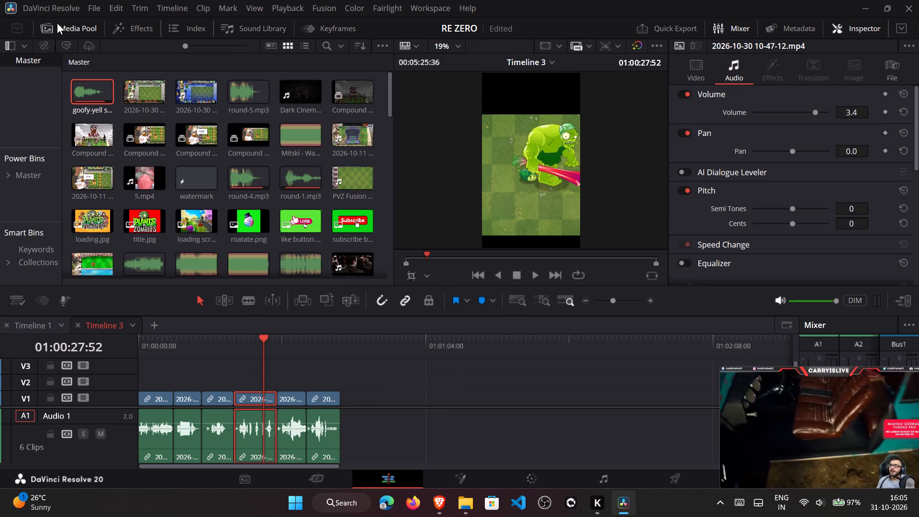
right_click(243, 395)
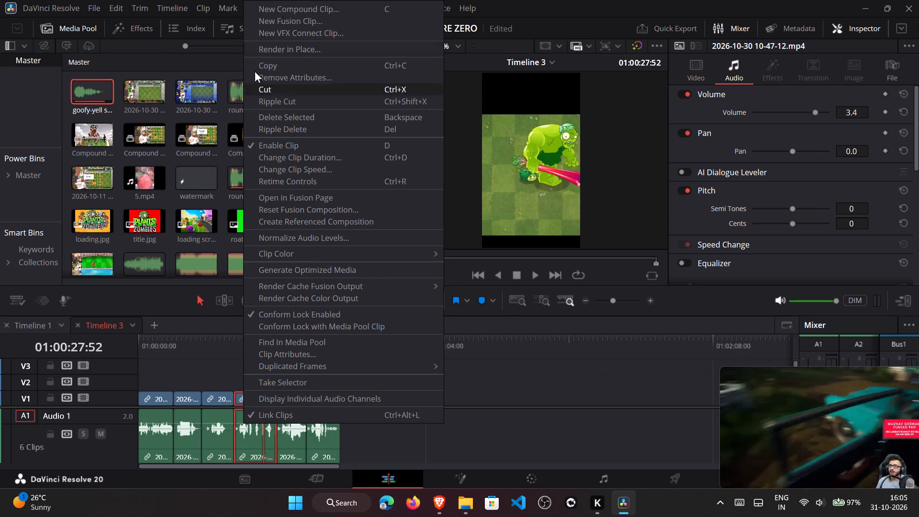
click(319, 12)
click(543, 290)
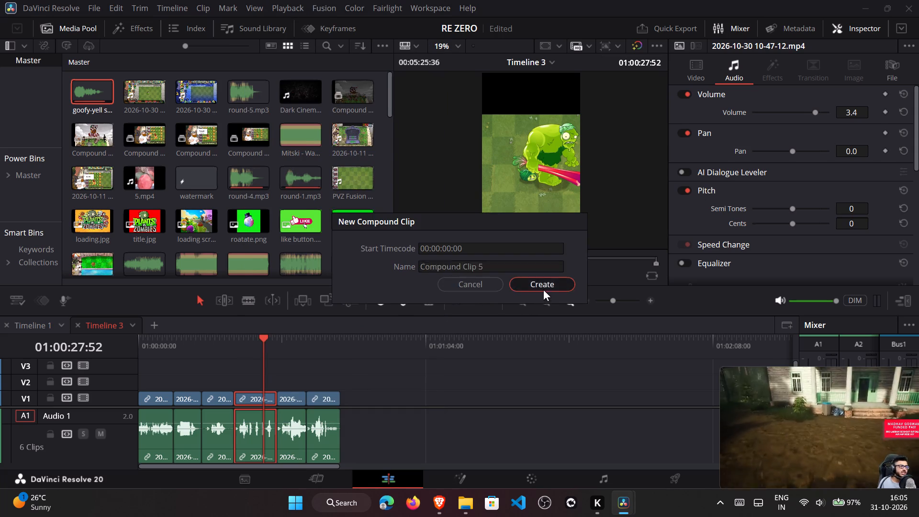
Set the compound clip's speed to 125.
drag(918, 145, 918, 180)
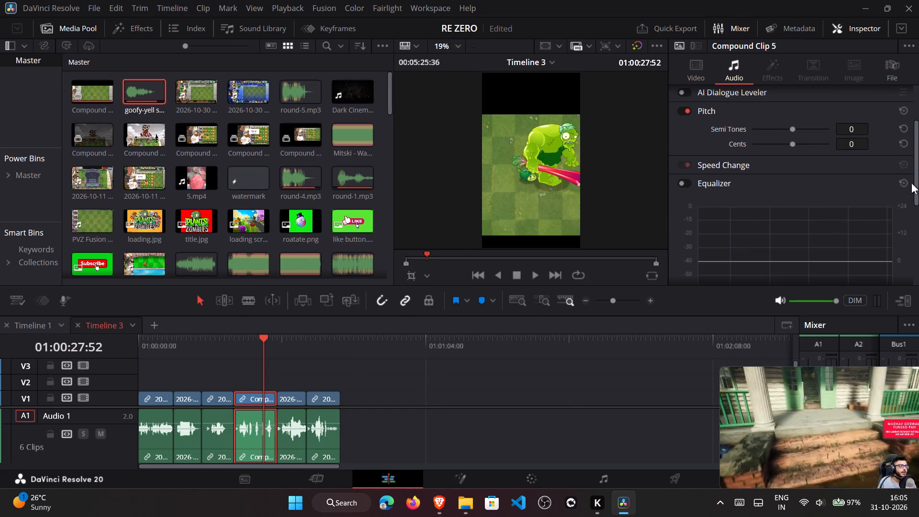
click(749, 170)
click(740, 164)
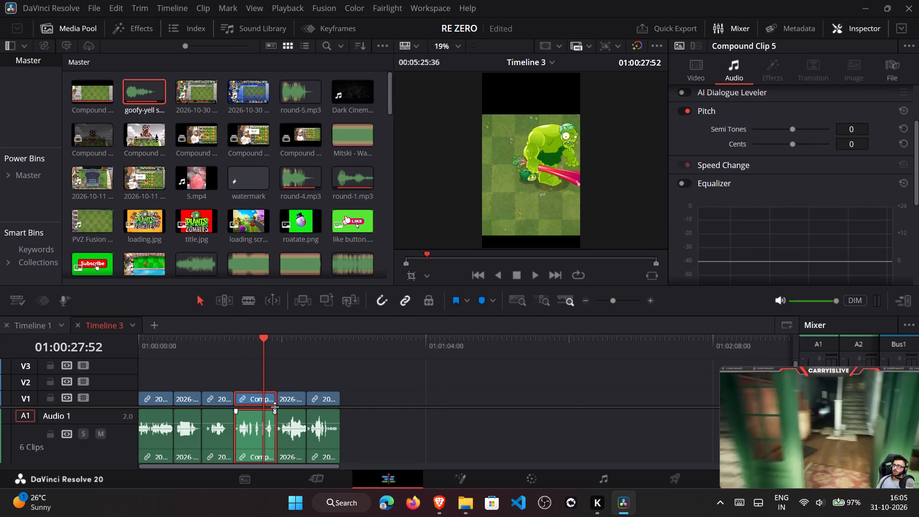
click(682, 74)
drag(918, 158, 918, 244)
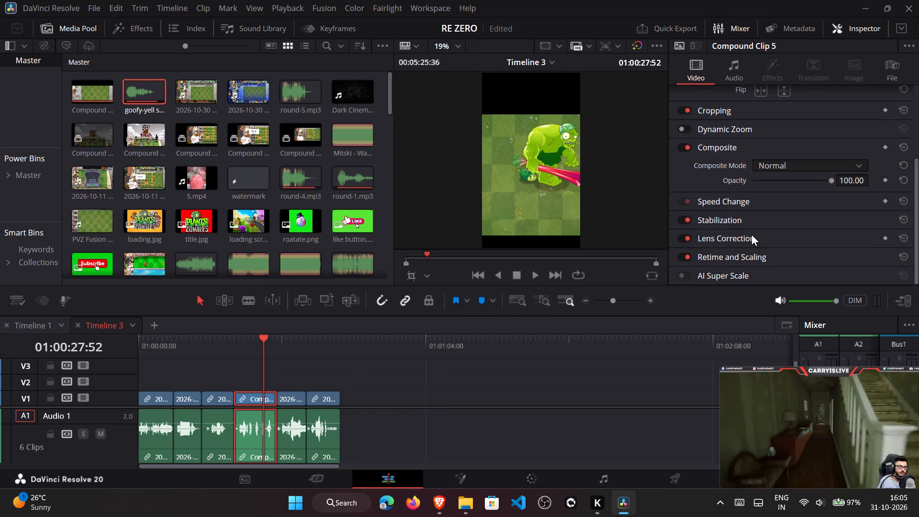
click(746, 208)
drag(791, 250, 814, 256)
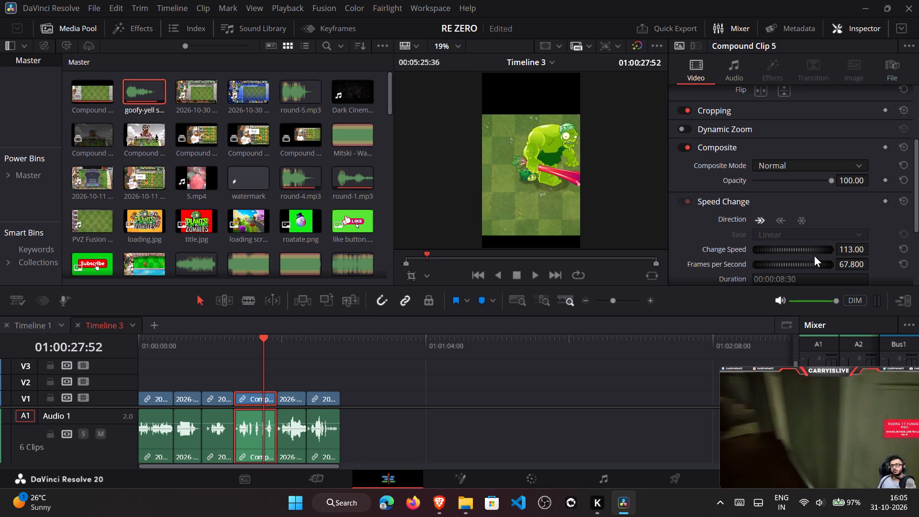
drag(814, 256, 822, 256)
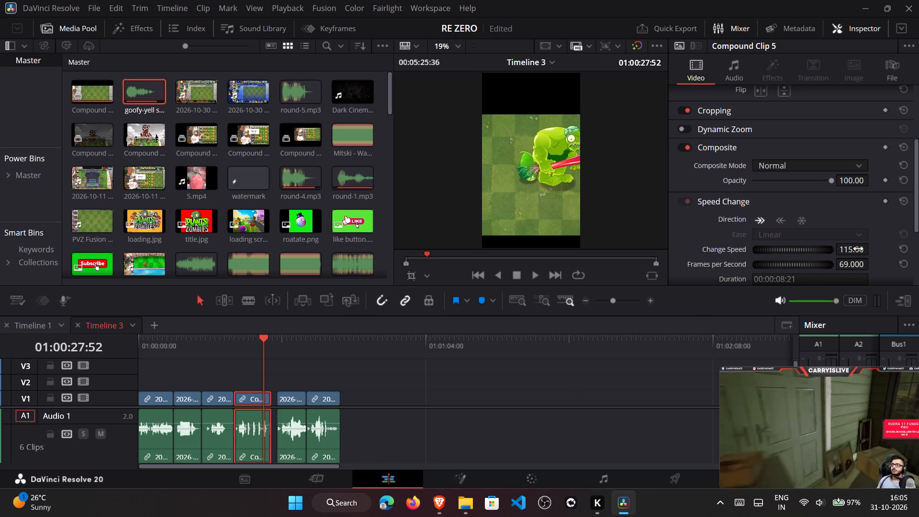
click(779, 249)
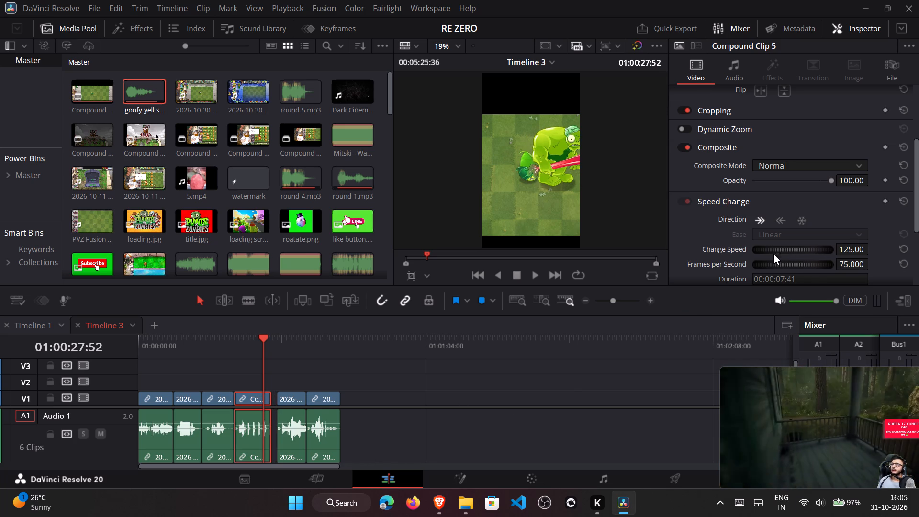
Move the fifth and sixth clips earlier so they follow the compound clip without gaps.
drag(298, 399, 290, 401)
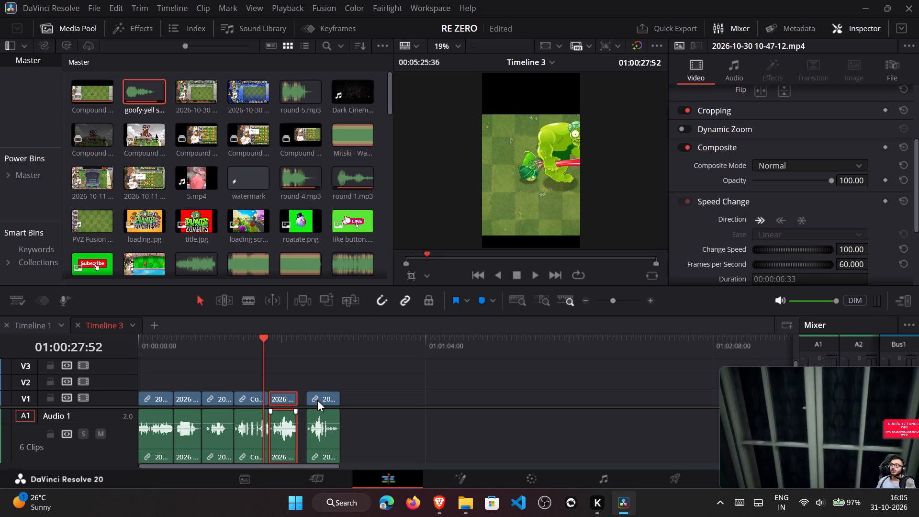
drag(317, 400, 311, 400)
Set the speed of the last clip on Timeline 3 to 115.
click(317, 398)
click(316, 349)
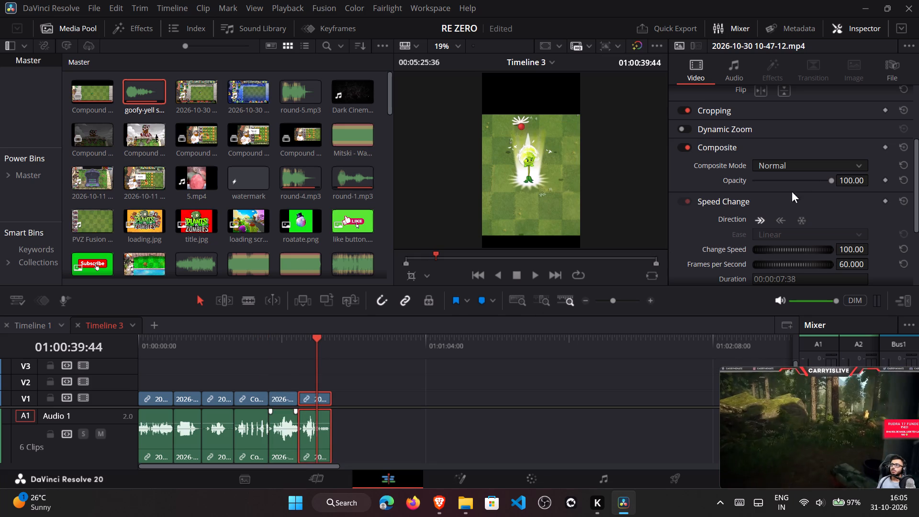
drag(782, 247, 818, 248)
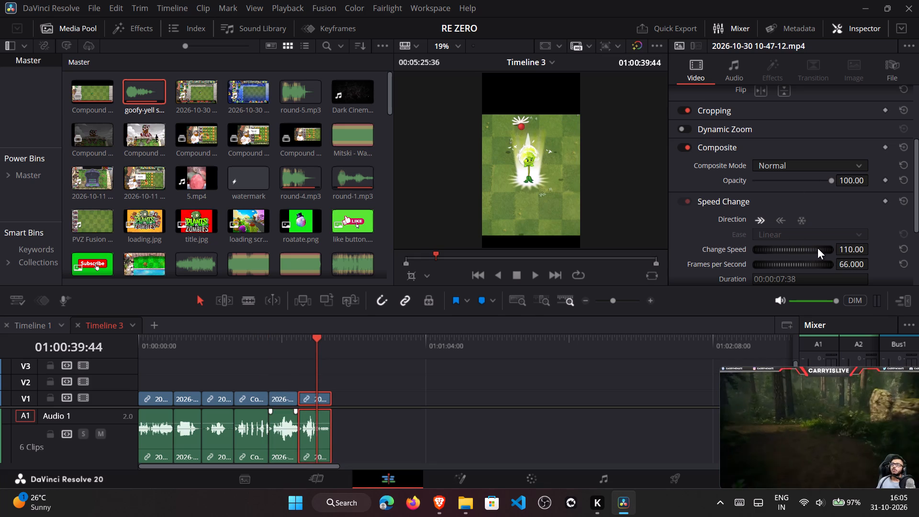
drag(818, 248, 834, 243)
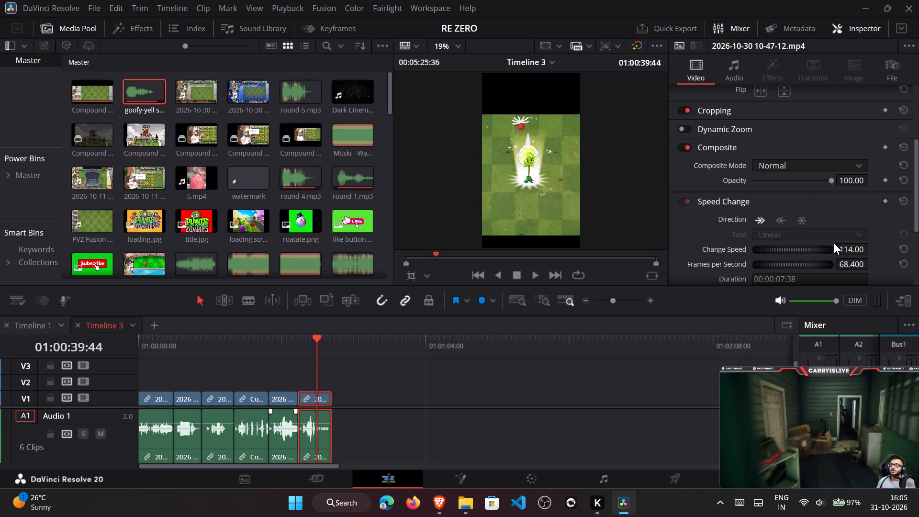
drag(834, 243, 831, 243)
Trim the end of the last clip back to 01:00:41:44.
triple_click(652, 302)
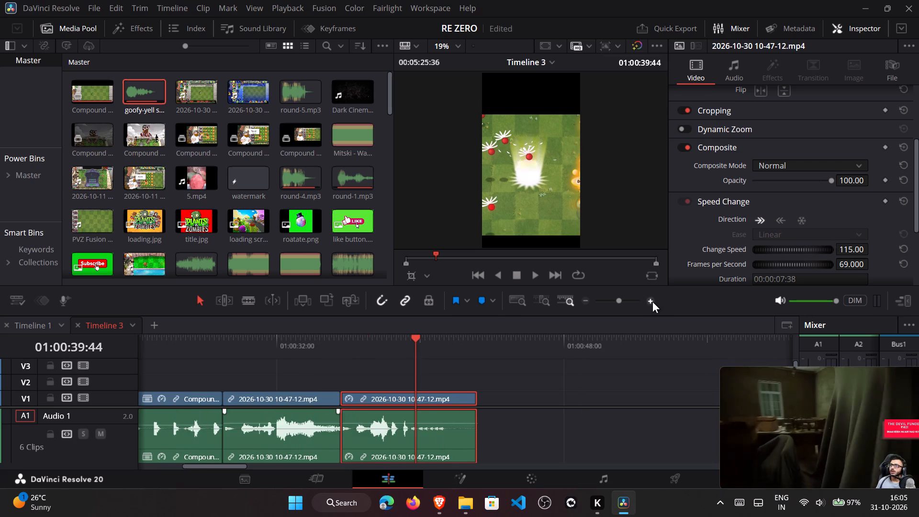
drag(526, 345, 537, 345)
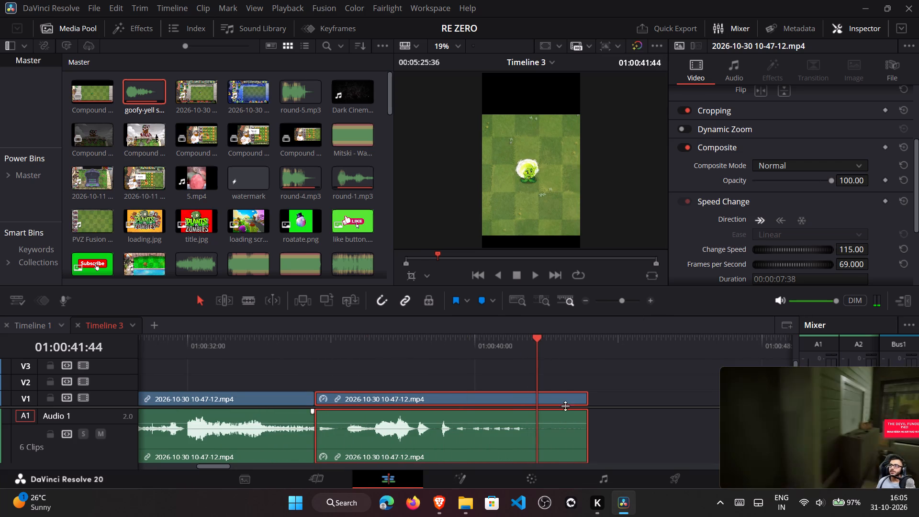
drag(585, 403, 538, 404)
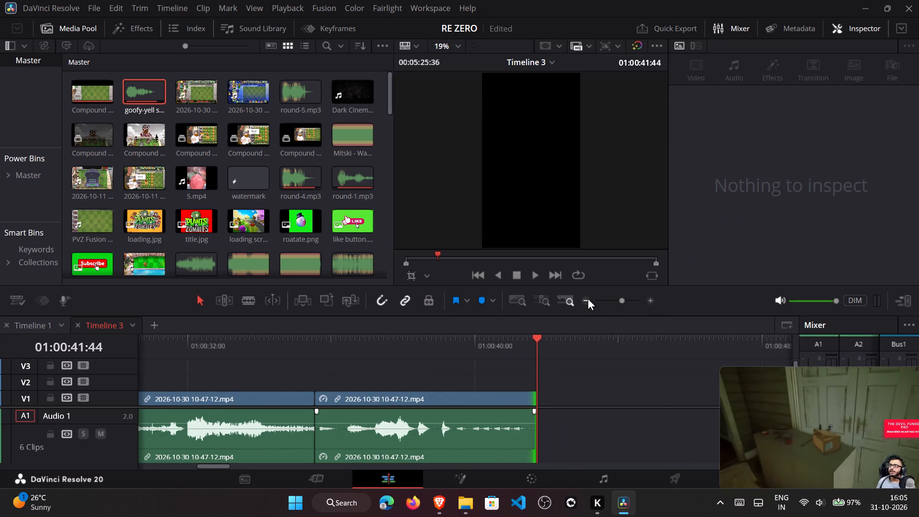
Scrub through the clips on Timeline 3 to review the current order and pacing.
triple_click(588, 299)
drag(318, 348, 291, 353)
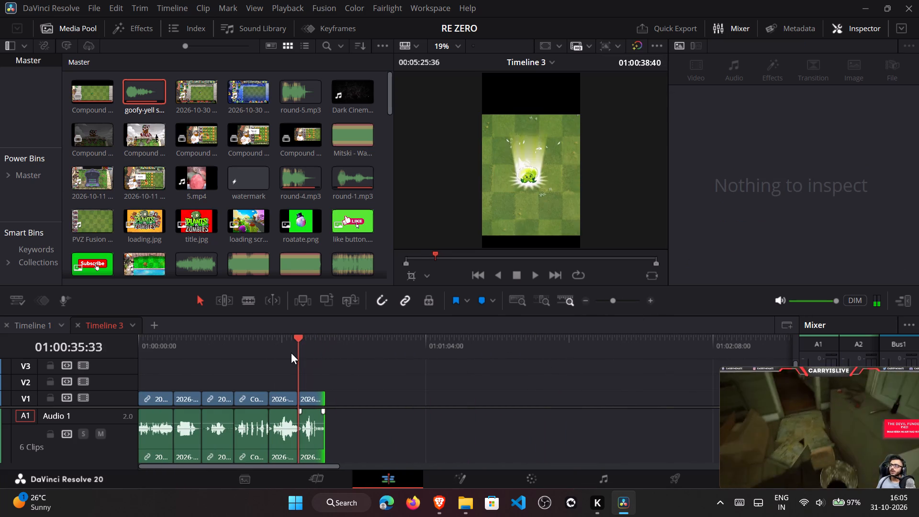
drag(291, 353, 144, 361)
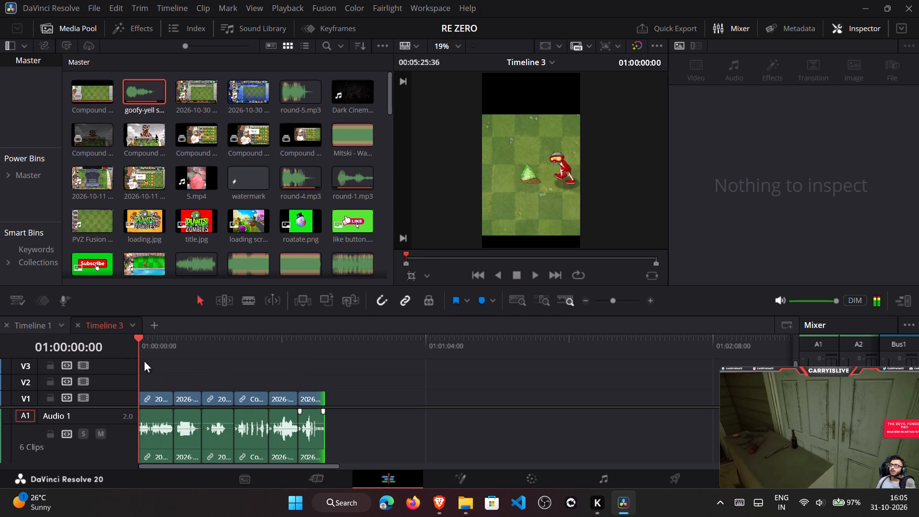
drag(144, 361, 162, 359)
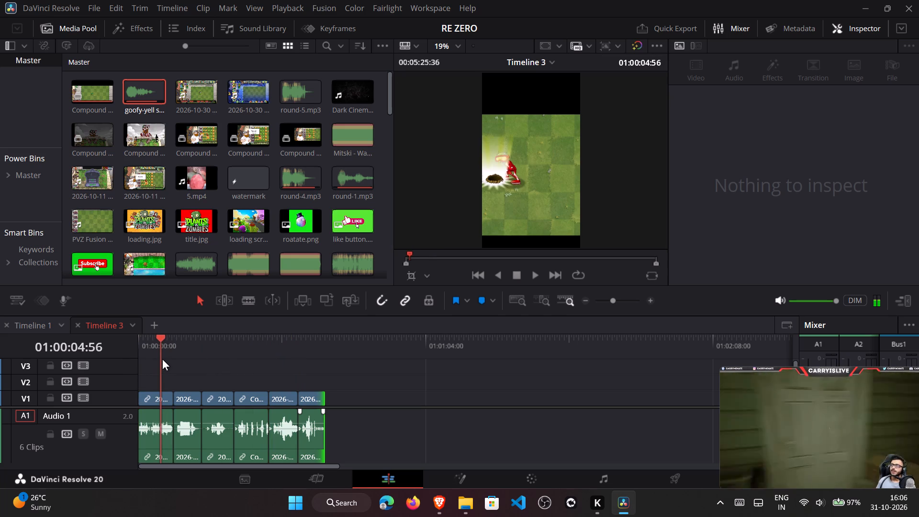
drag(162, 359, 288, 357)
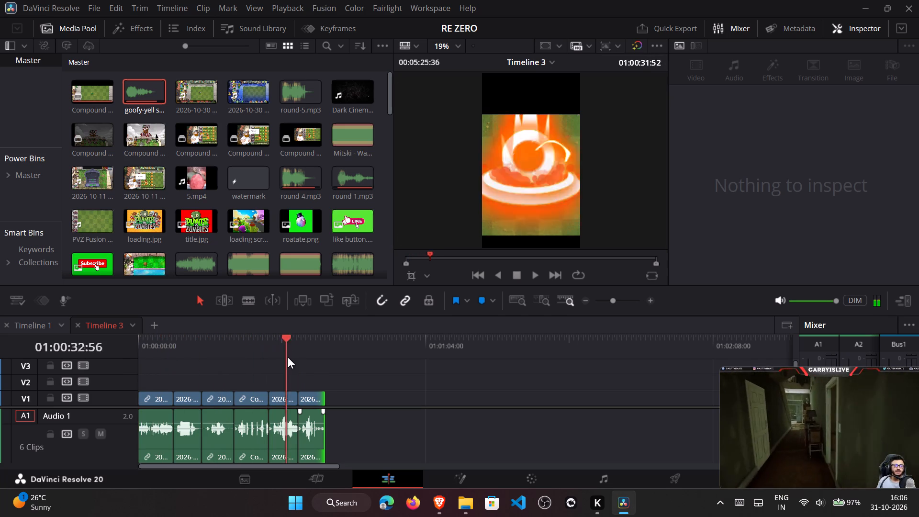
drag(288, 357, 266, 363)
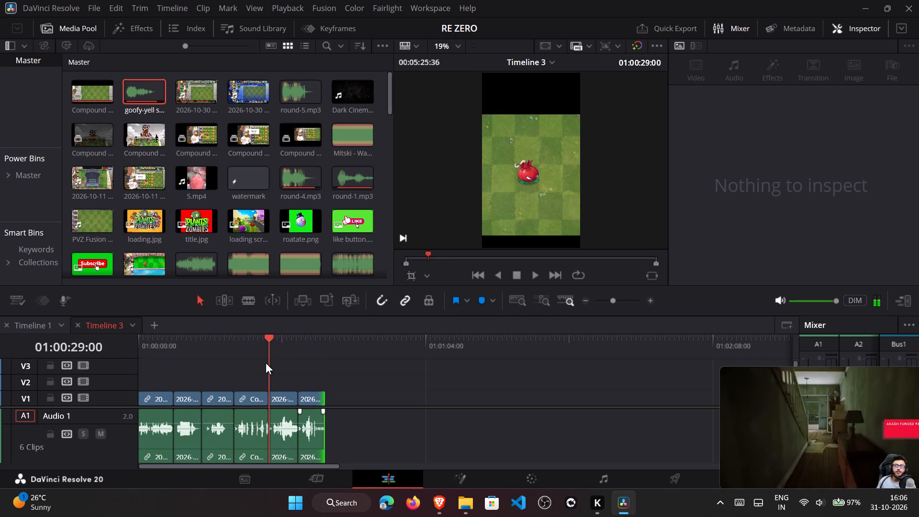
drag(266, 363, 240, 368)
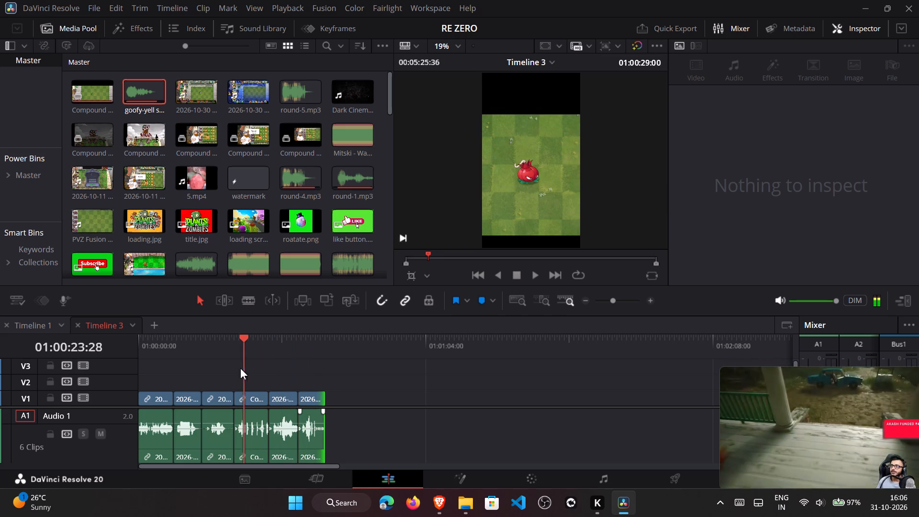
drag(240, 368, 247, 370)
Convert the third clip on Timeline 3 into a new compound clip with the default settings.
click(222, 398)
right_click(222, 398)
click(273, 10)
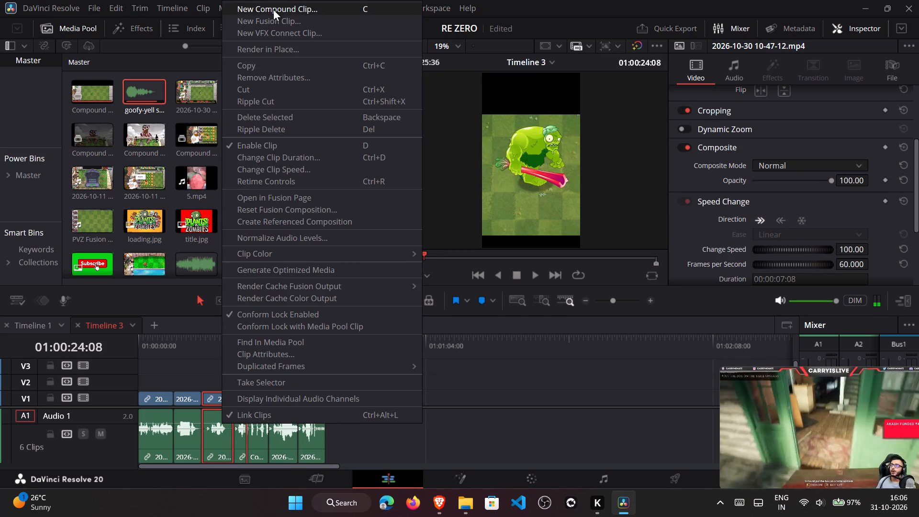
double_click(510, 276)
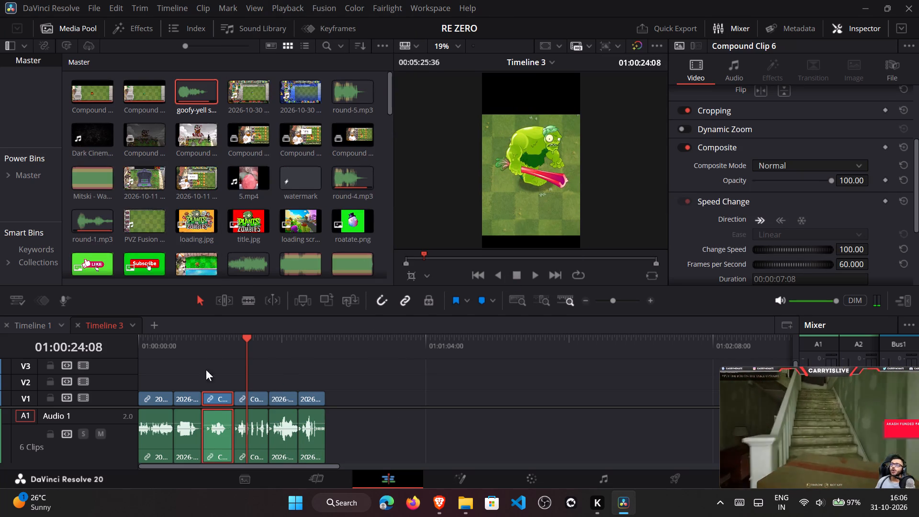
Set the speed of the new compound clip in third place to 120.
click(213, 347)
drag(772, 245, 798, 246)
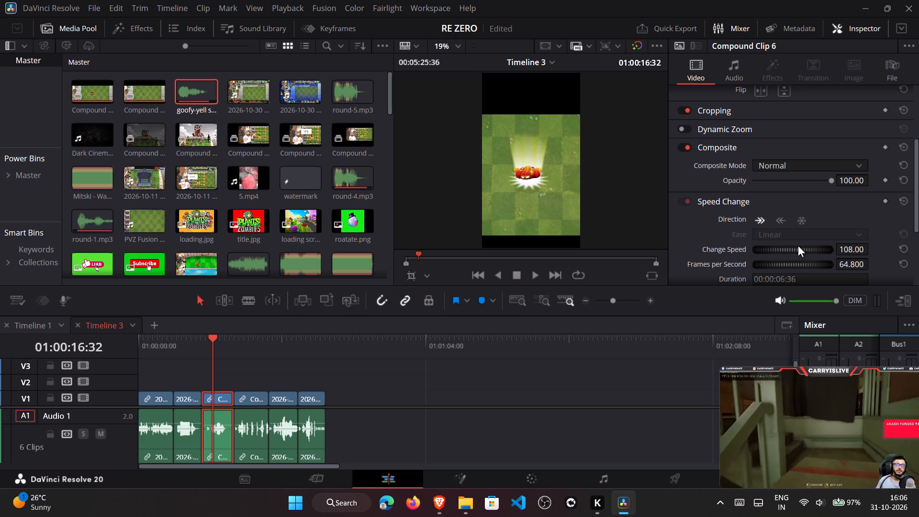
drag(798, 246, 823, 242)
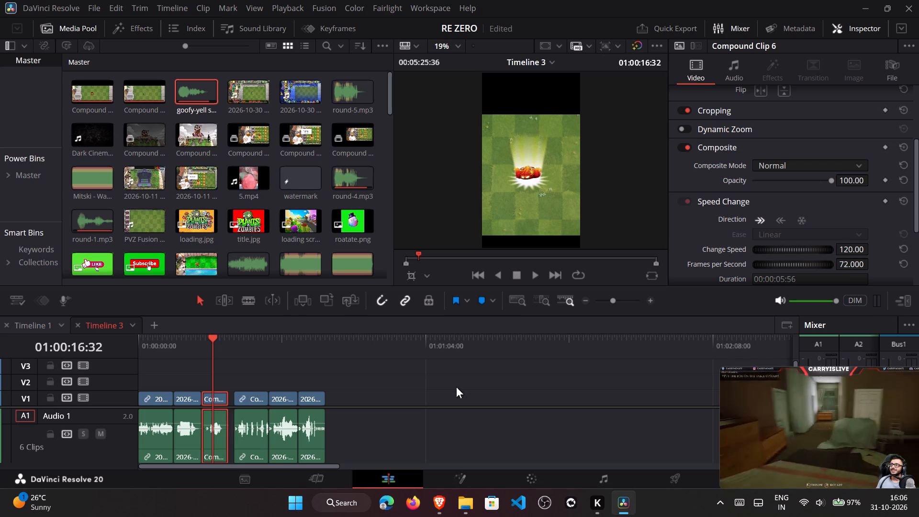
Move the fourth, fifth and sixth clips earlier so they follow the third clip without gaps.
drag(249, 402, 243, 403)
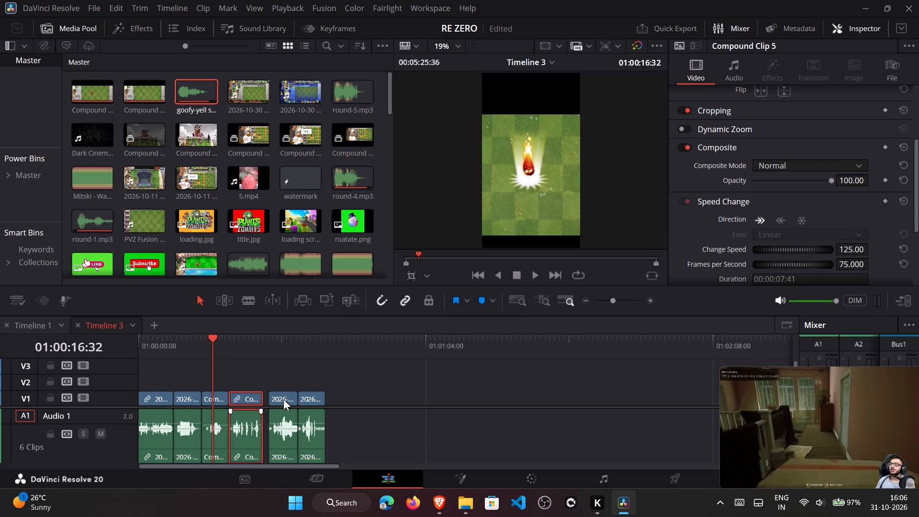
drag(283, 399, 275, 400)
drag(305, 400, 300, 402)
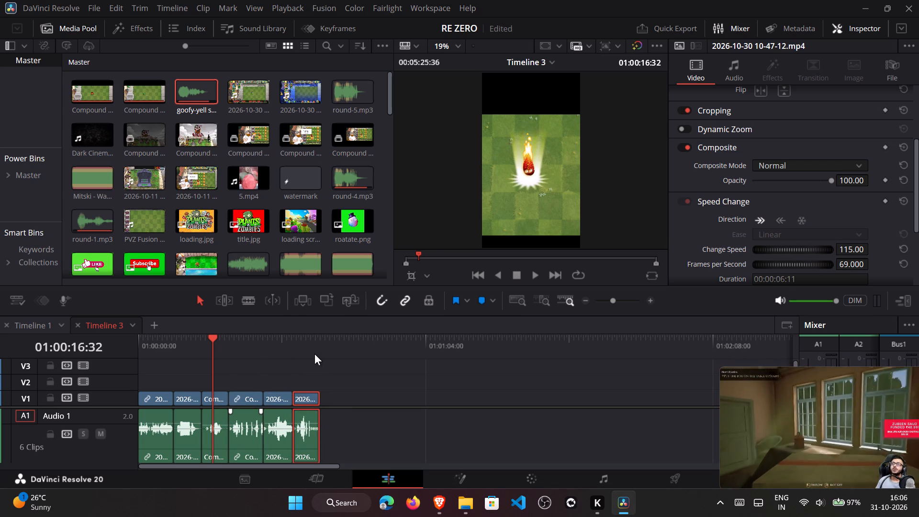
Extend the end of the last clip on Timeline 3 to 01:00:40:59.
click(314, 354)
triple_click(649, 297)
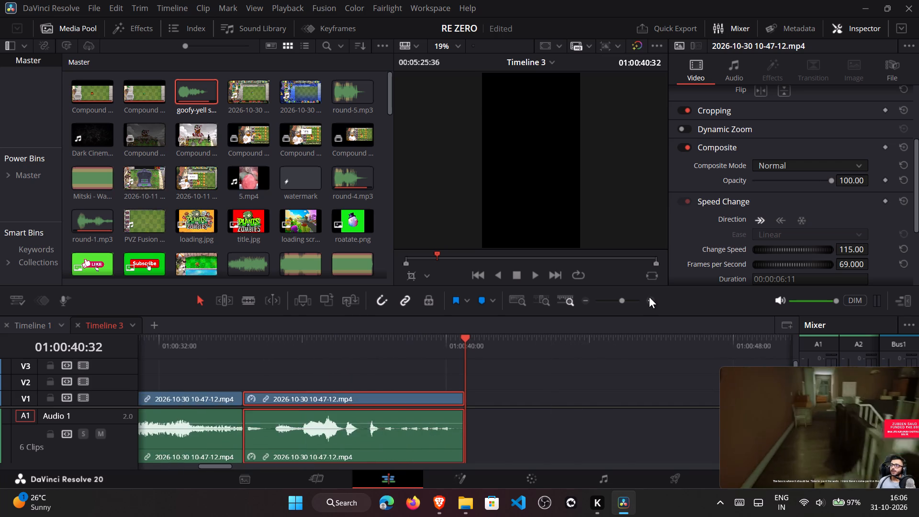
triple_click(649, 297)
drag(424, 342, 402, 347)
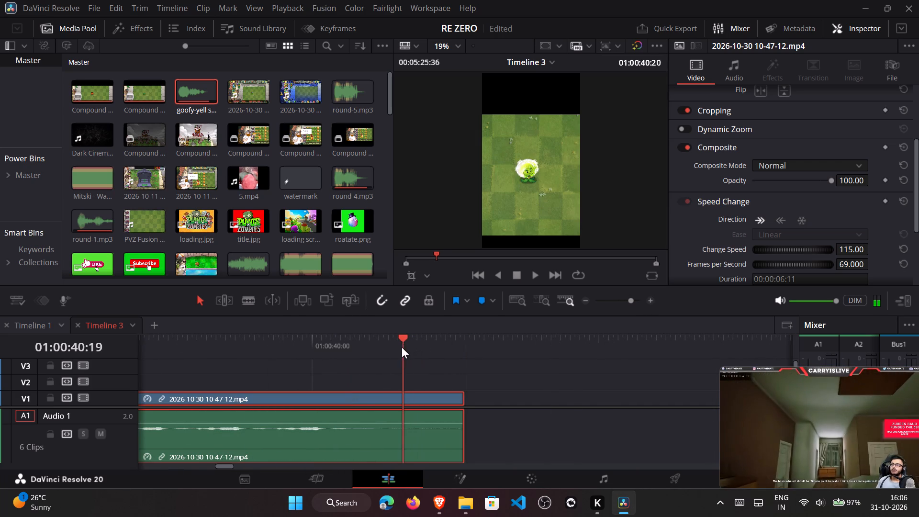
drag(402, 347, 328, 349)
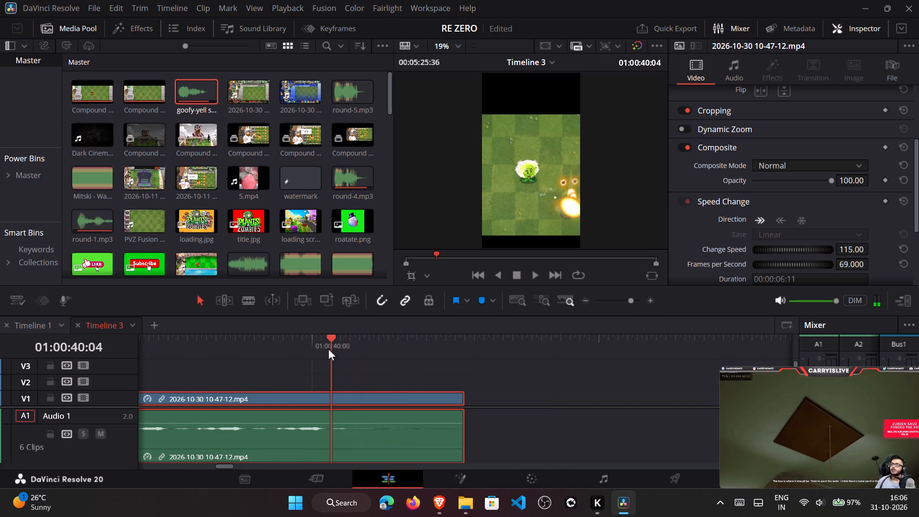
drag(328, 349, 461, 370)
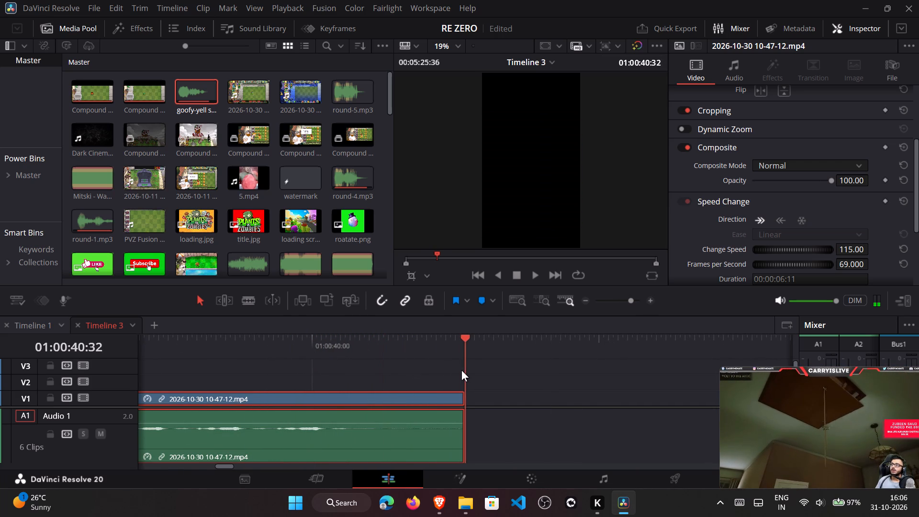
drag(461, 370, 534, 365)
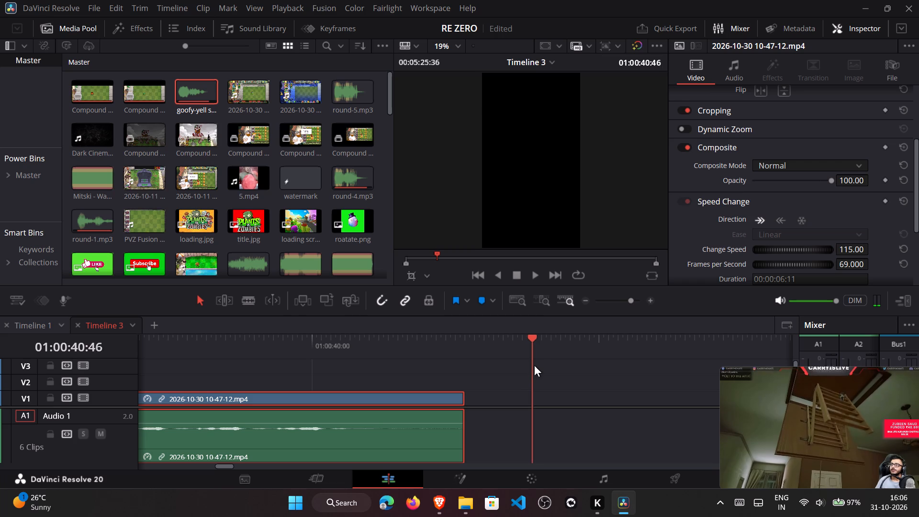
drag(534, 365, 594, 349)
drag(457, 396, 592, 396)
triple_click(586, 299)
triple_click(586, 299)
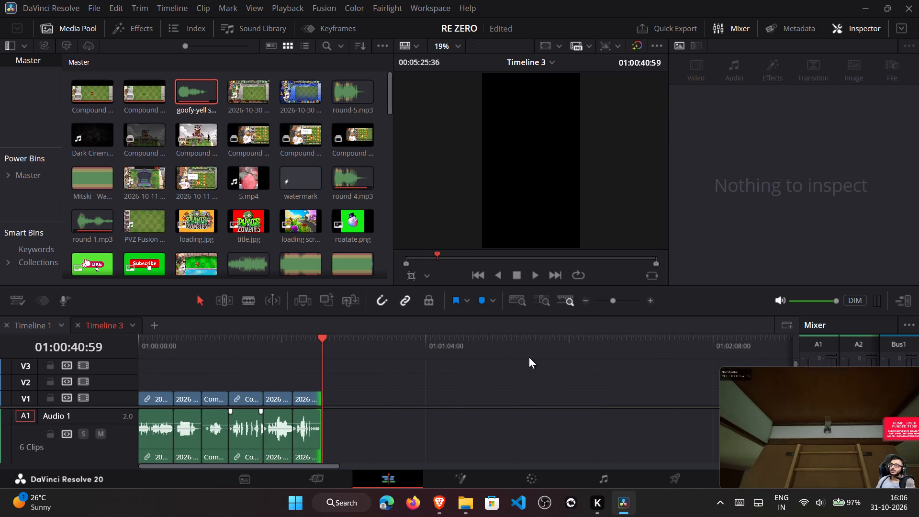
Switch to File Explorer and open the music folder inside the editing folder.
click(523, 363)
click(399, 424)
scroll(403, 415, down, 2)
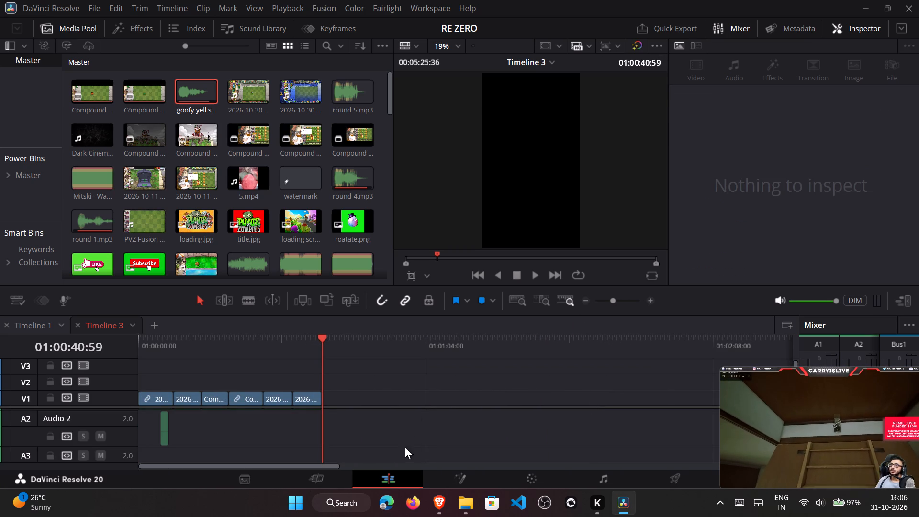
click(474, 503)
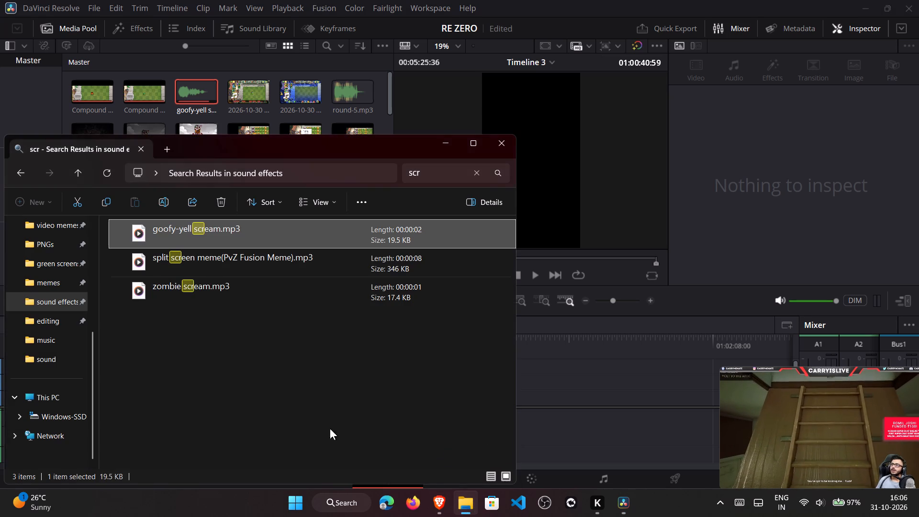
click(278, 403)
click(18, 163)
click(18, 166)
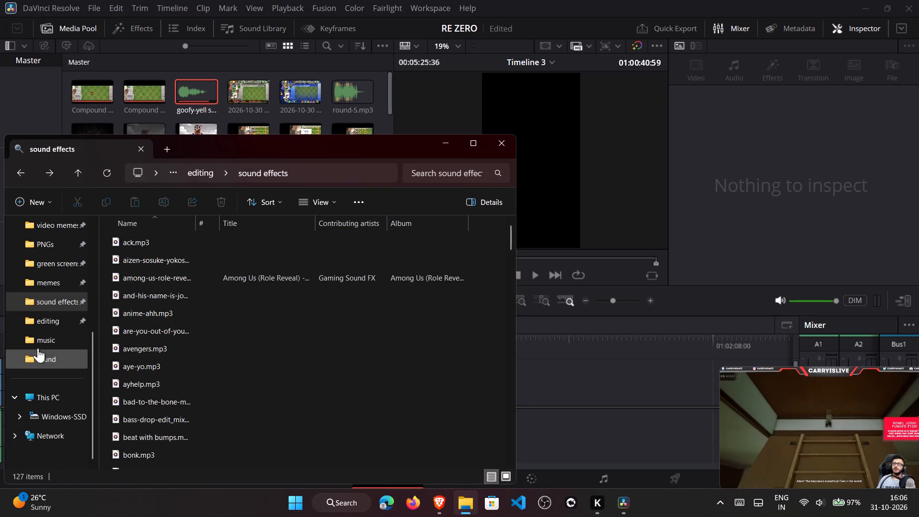
click(43, 335)
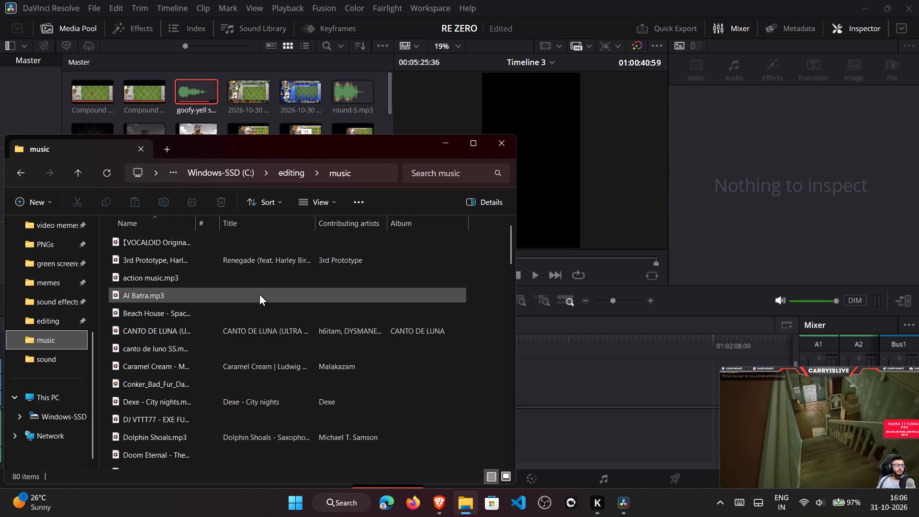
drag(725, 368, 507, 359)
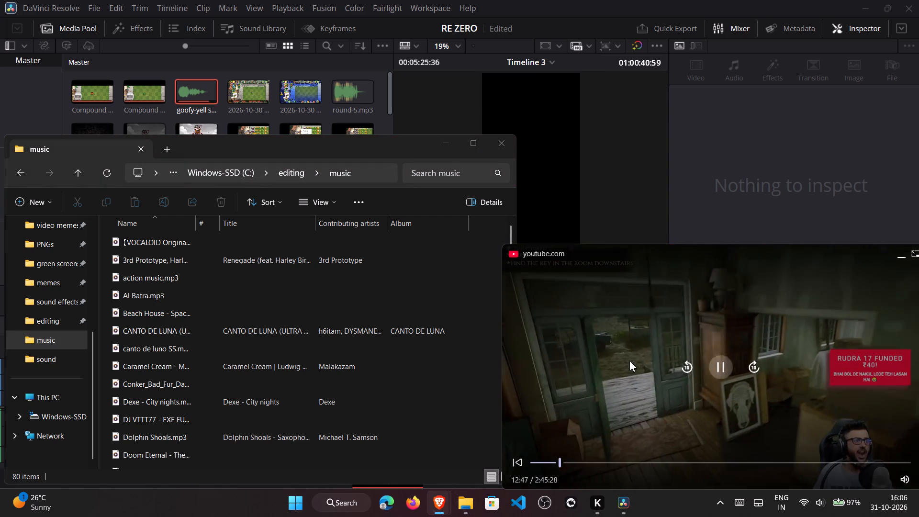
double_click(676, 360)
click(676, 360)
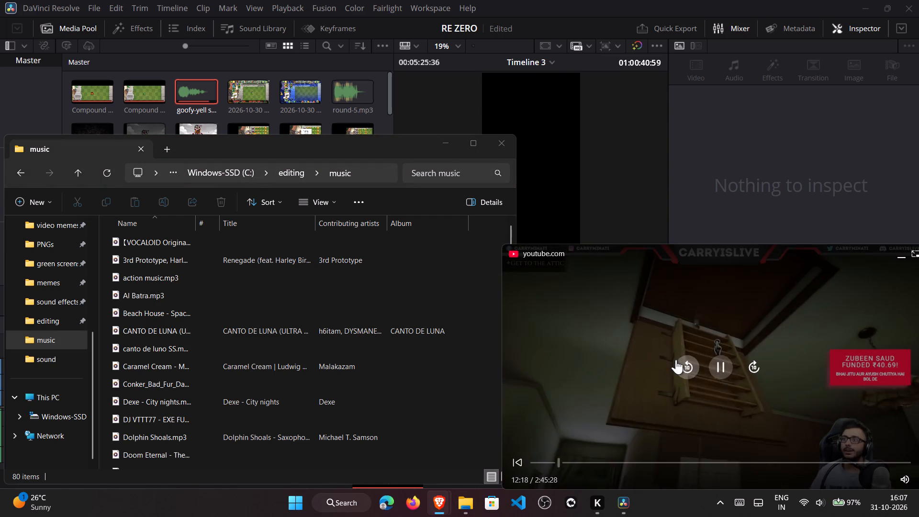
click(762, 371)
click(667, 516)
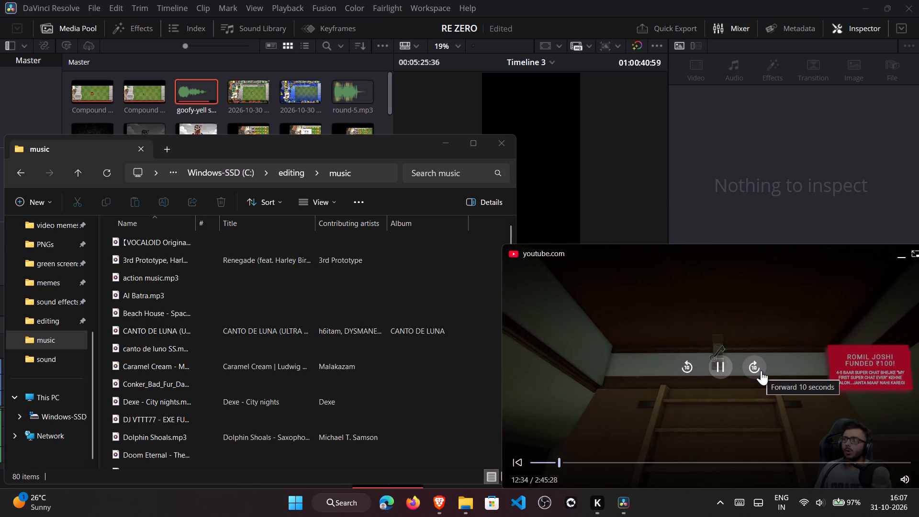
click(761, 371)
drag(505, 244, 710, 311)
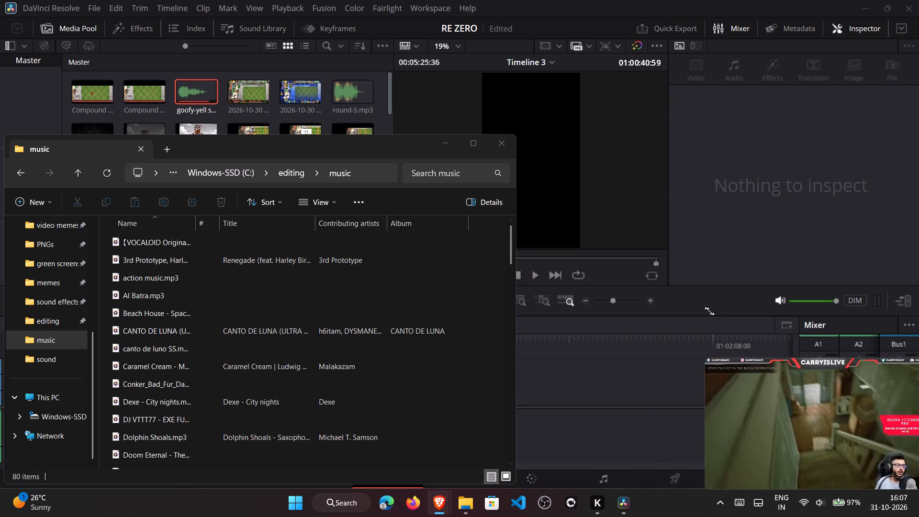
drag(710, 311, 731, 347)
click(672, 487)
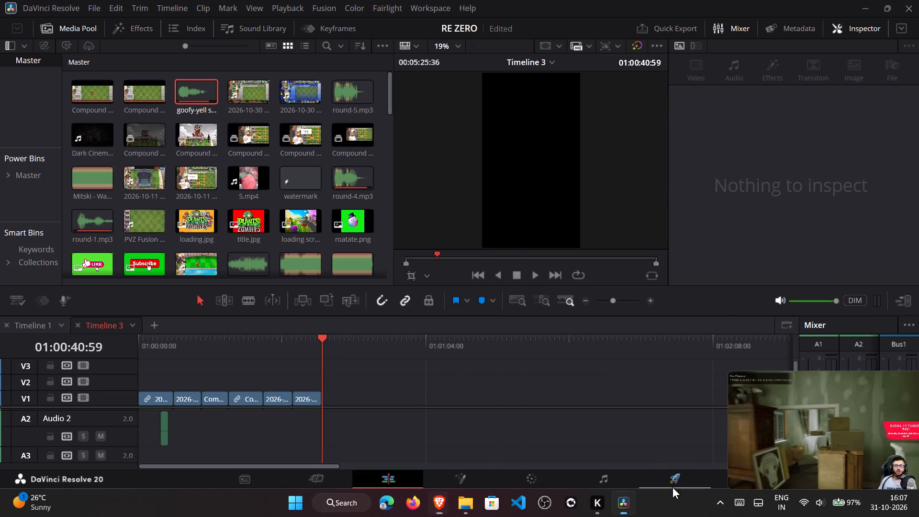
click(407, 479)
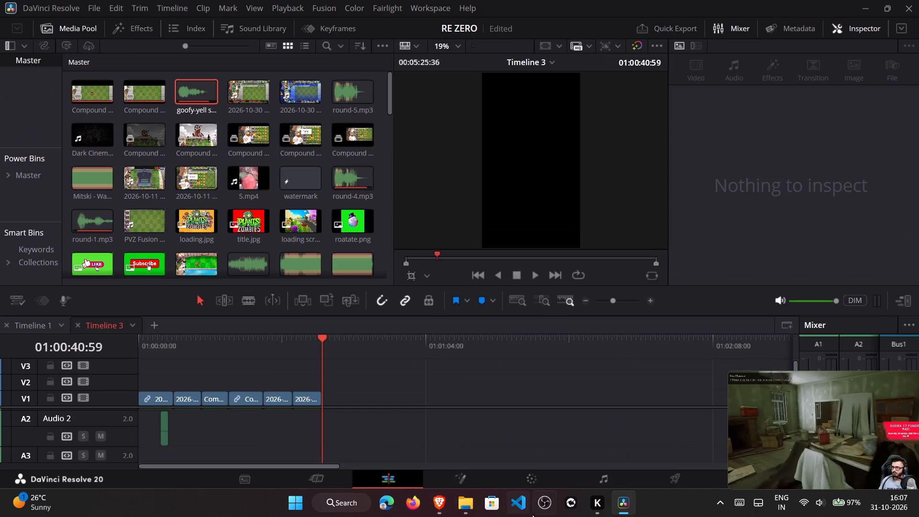
Browse the music folder in File Explorer for a background track and audition the PvZ russian theme file.
click(469, 510)
scroll(130, 341, down, 1)
scroll(163, 366, down, 2)
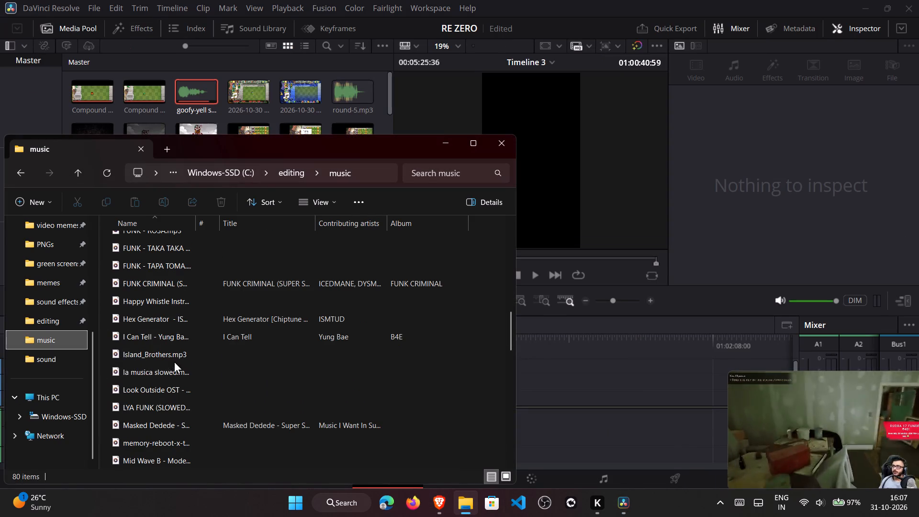
click(181, 360)
click(183, 366)
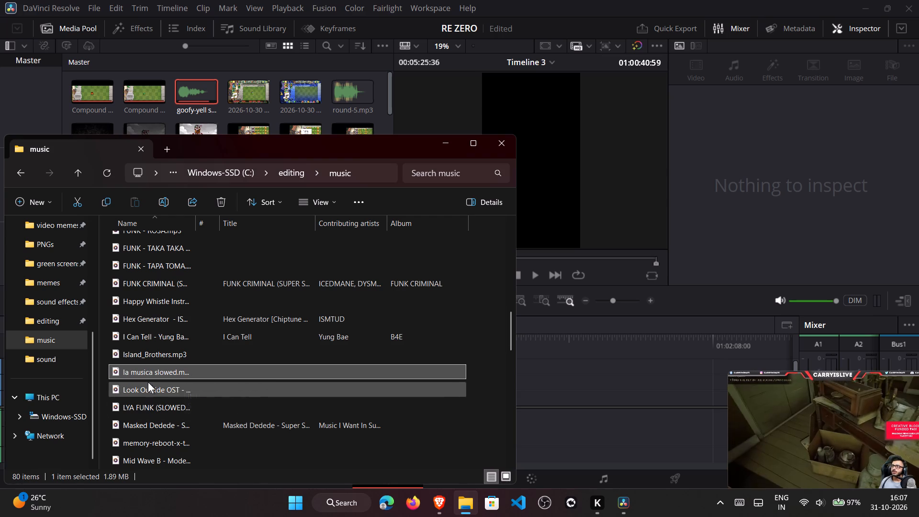
click(157, 357)
scroll(160, 357, down, 2)
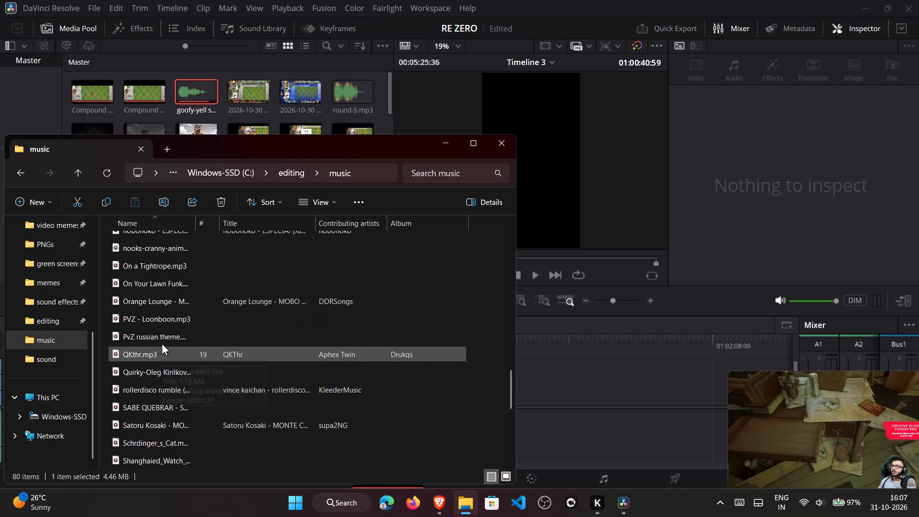
click(167, 336)
double_click(167, 335)
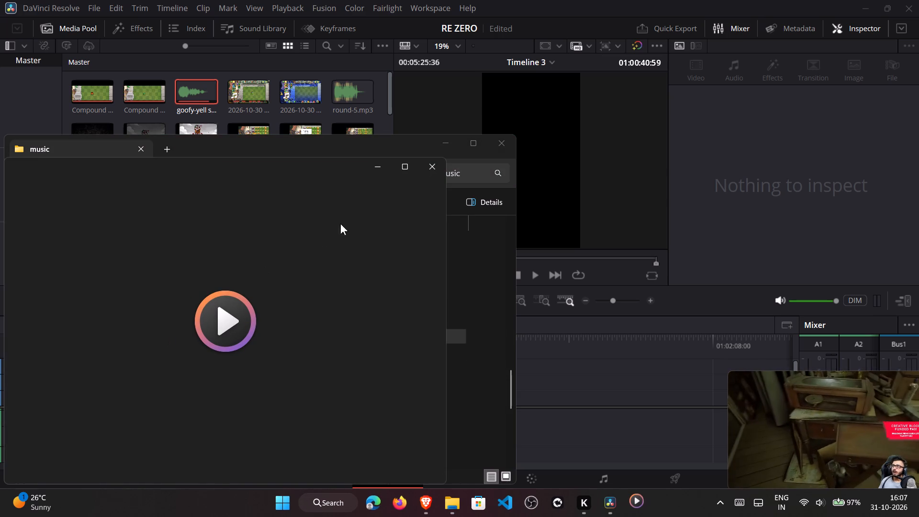
click(437, 168)
Audition PVZ - Loonboon.mp3 at several points, including its opening, and close the player.
double_click(177, 314)
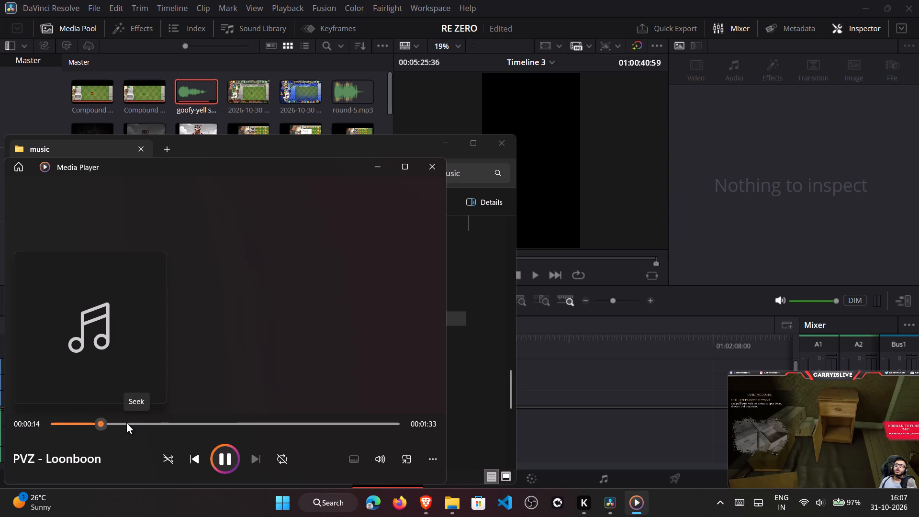
click(126, 423)
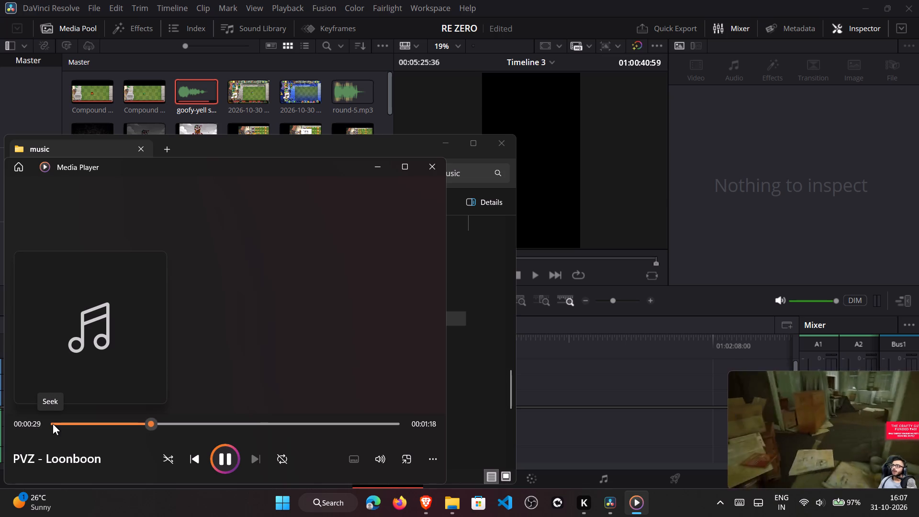
click(53, 424)
click(438, 171)
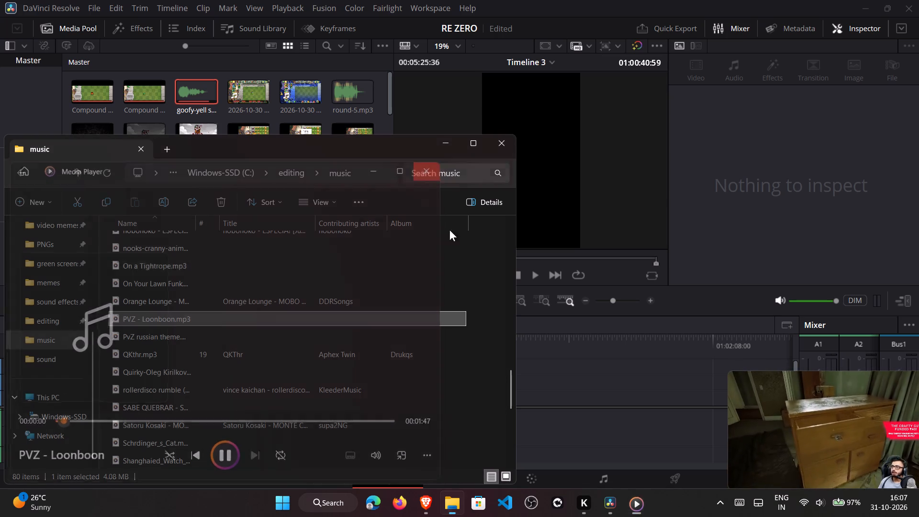
Add PVZ - Loonboon.mp3 from the music folder to Audio 3, starting at the beginning of Timeline 3.
drag(512, 398, 508, 389)
drag(407, 376, 536, 398)
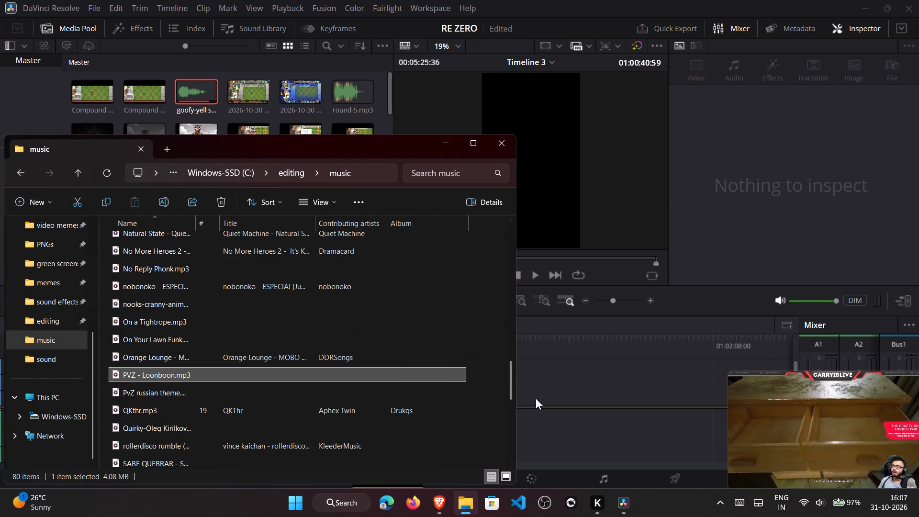
drag(536, 398, 573, 428)
drag(601, 434, 289, 454)
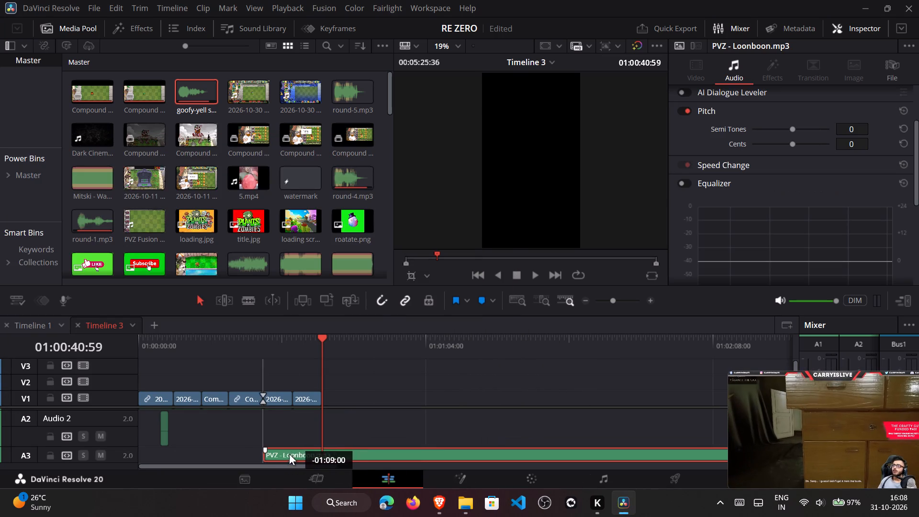
drag(289, 454, 142, 456)
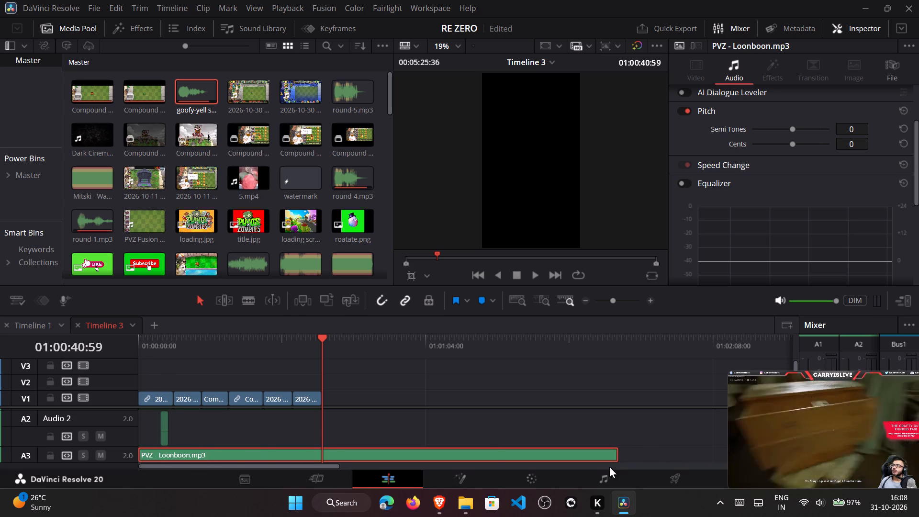
Trim the end of PVZ - Loonboon.mp3 on Audio 3 to the end of the last video clip, at 01:00:40:59.
drag(612, 454, 317, 437)
triple_click(650, 298)
triple_click(650, 298)
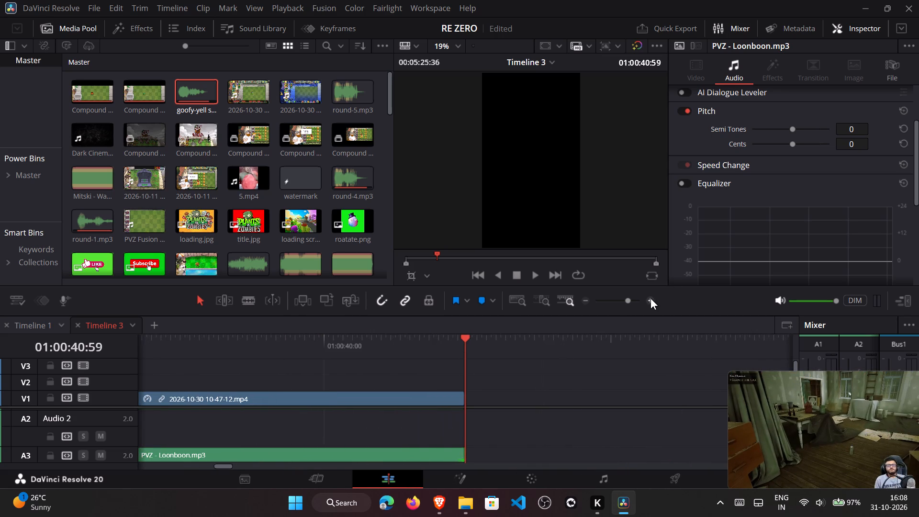
triple_click(650, 298)
double_click(650, 298)
drag(476, 456, 455, 456)
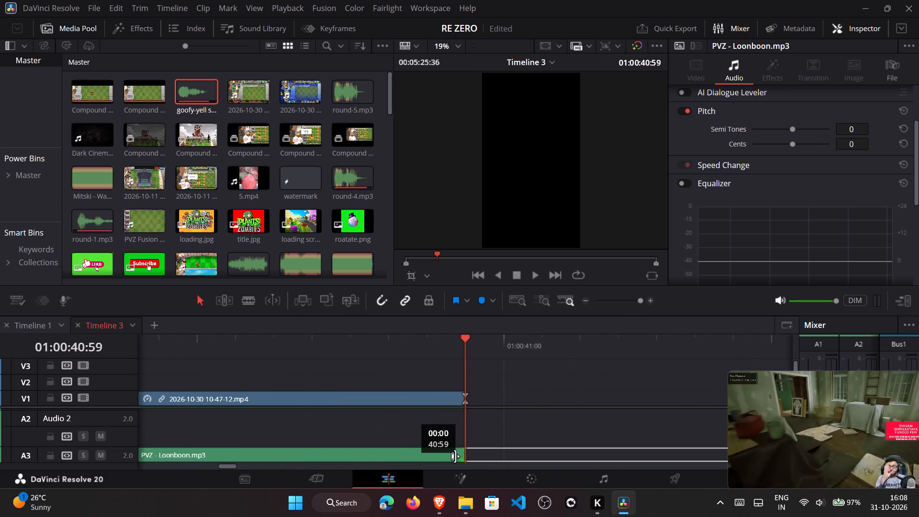
drag(455, 456, 455, 456)
click(582, 293)
triple_click(582, 297)
triple_click(582, 297)
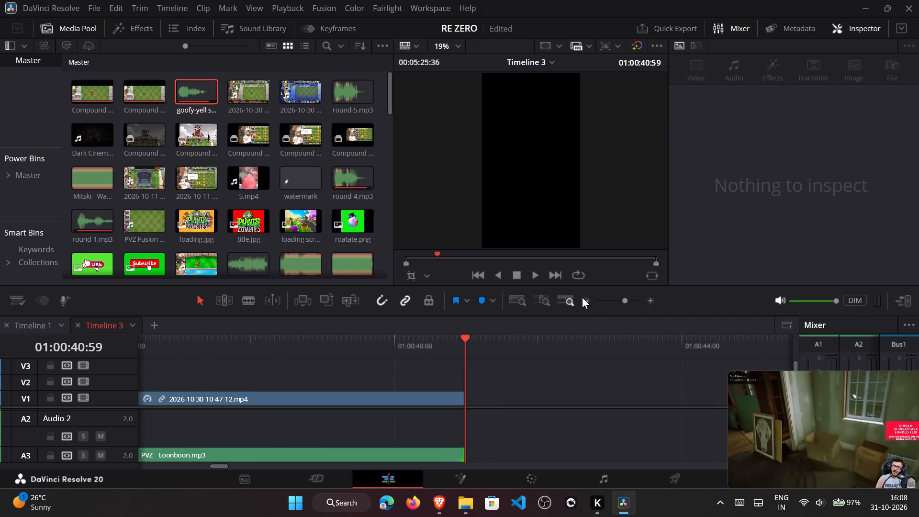
triple_click(582, 297)
Increase the height of the Audio 3 track.
drag(120, 460, 121, 477)
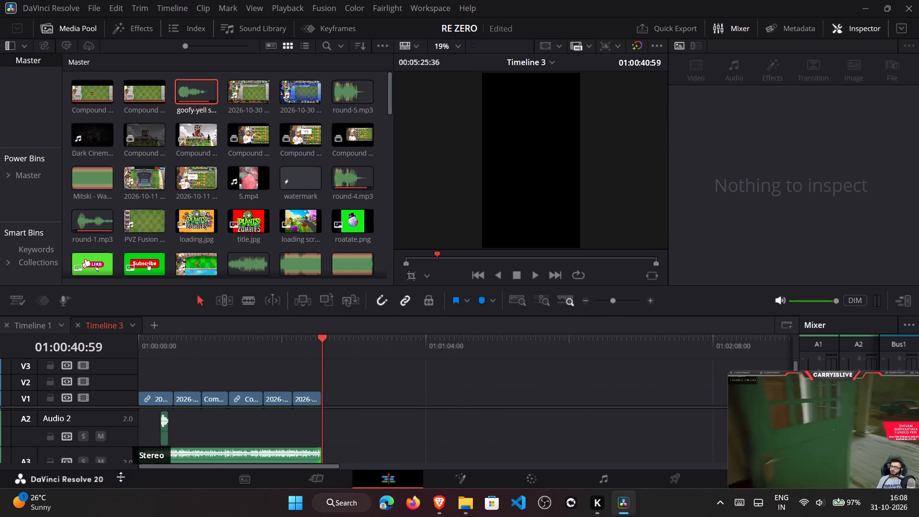
drag(121, 477, 121, 484)
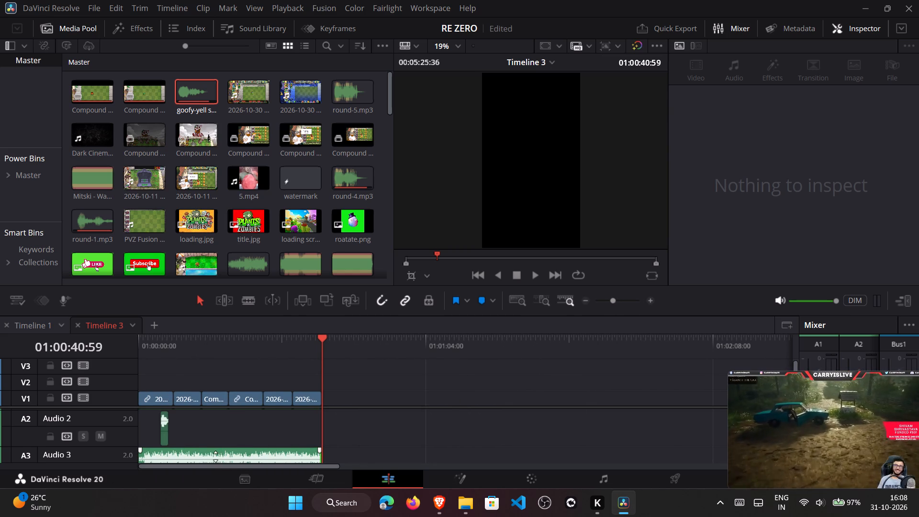
Set the volume of the PVZ - Loonboon.mp3 clip to -4.0.
click(215, 457)
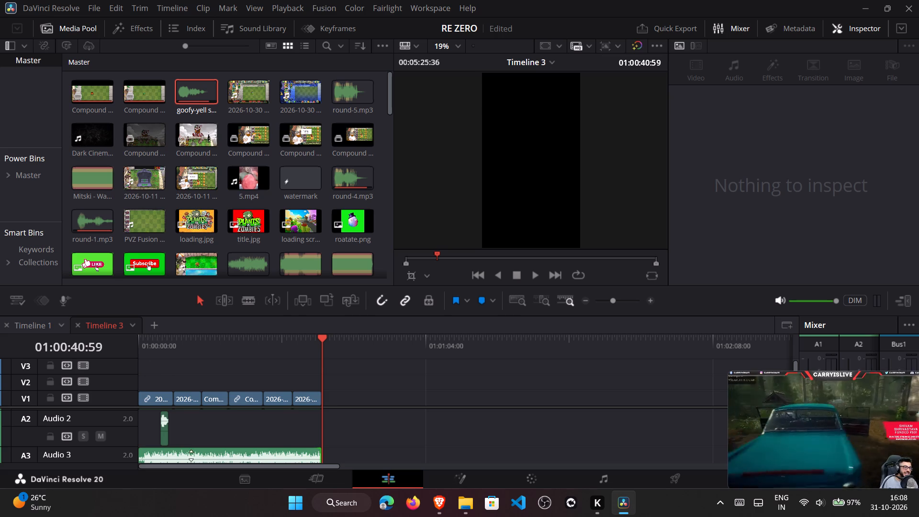
click(192, 451)
drag(918, 168, 918, 103)
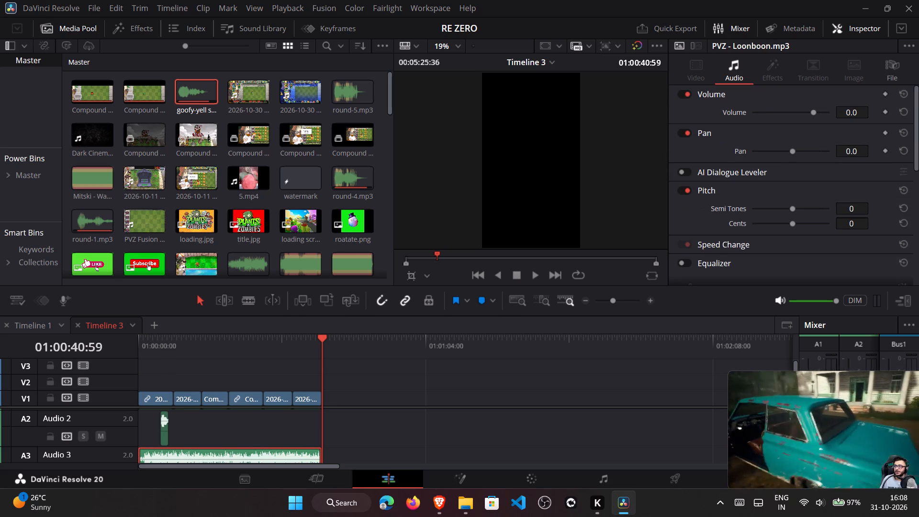
drag(918, 103, 918, 96)
click(863, 107)
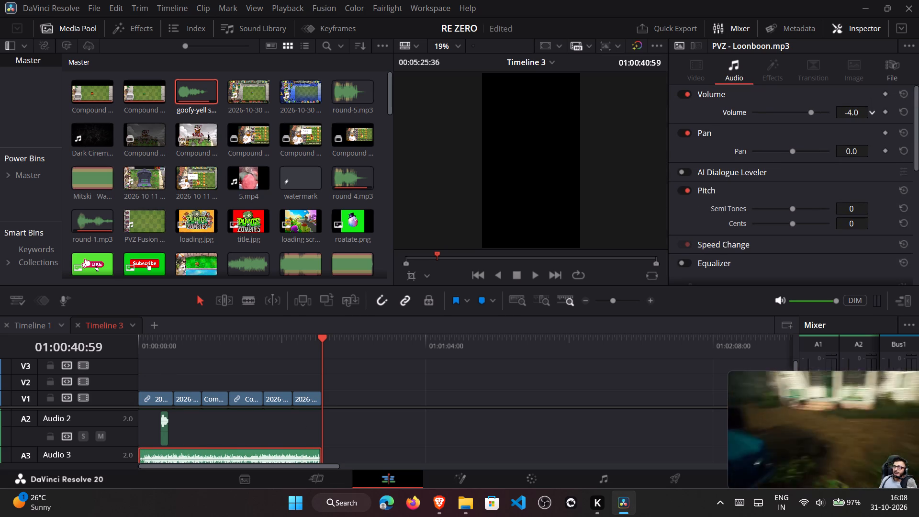
Play Timeline 3 from the beginning to check the music against the gameplay clips, and inspect the audio tracks.
drag(149, 352, 105, 352)
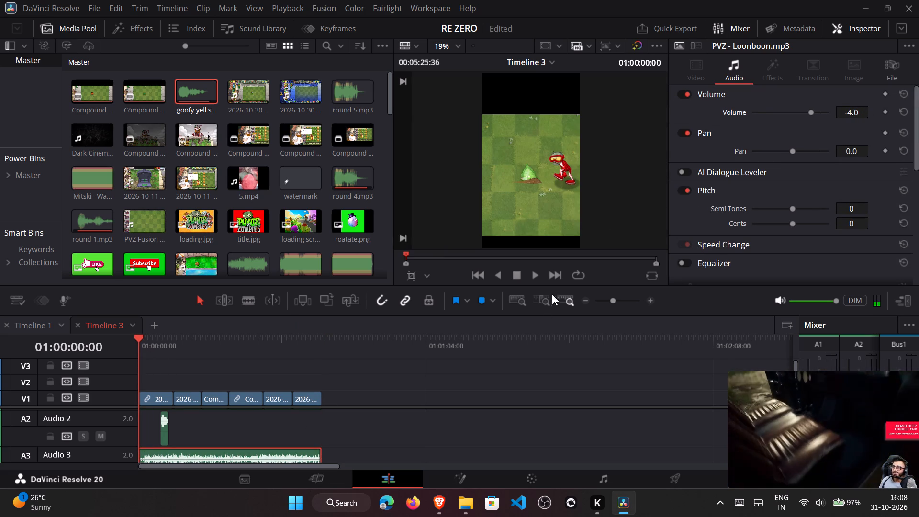
click(536, 277)
click(518, 278)
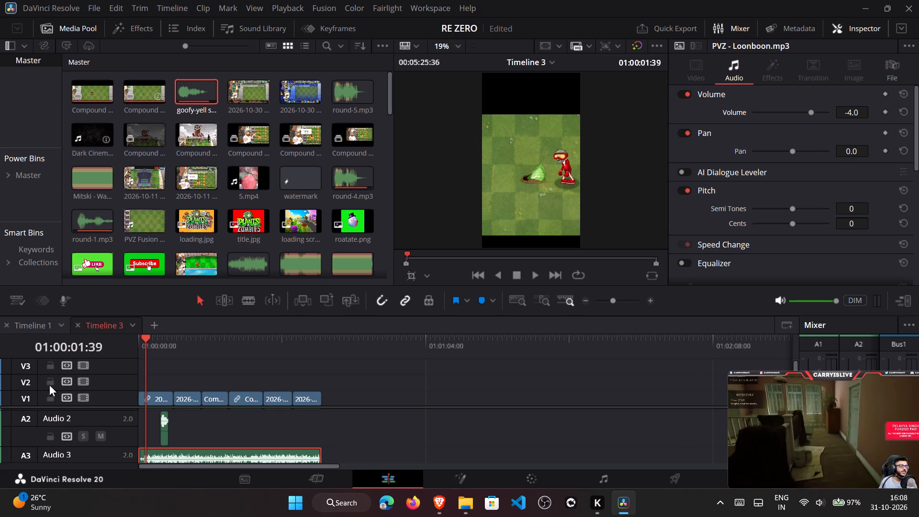
drag(172, 336, 125, 340)
click(528, 283)
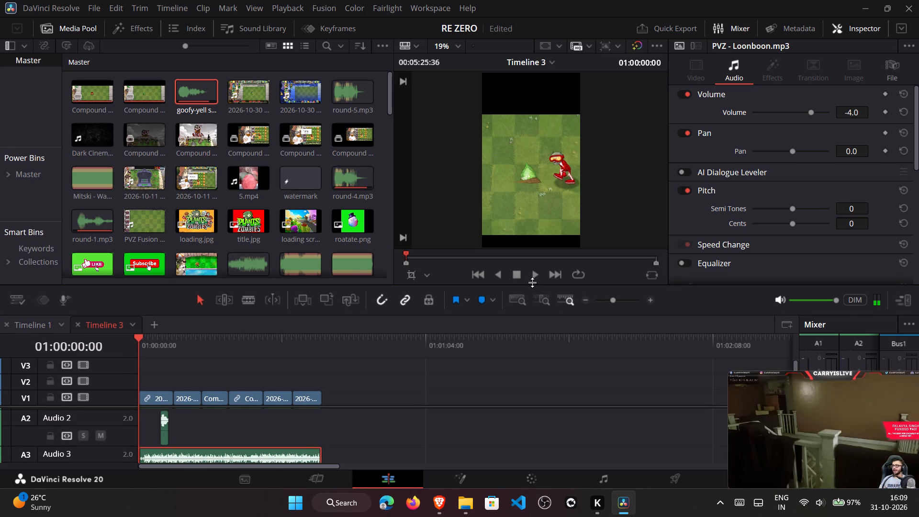
click(534, 280)
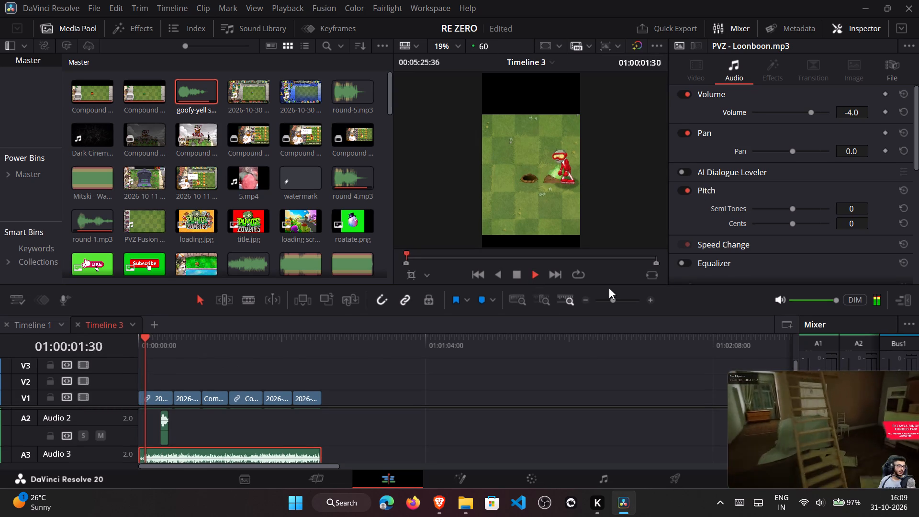
drag(615, 282, 606, 297)
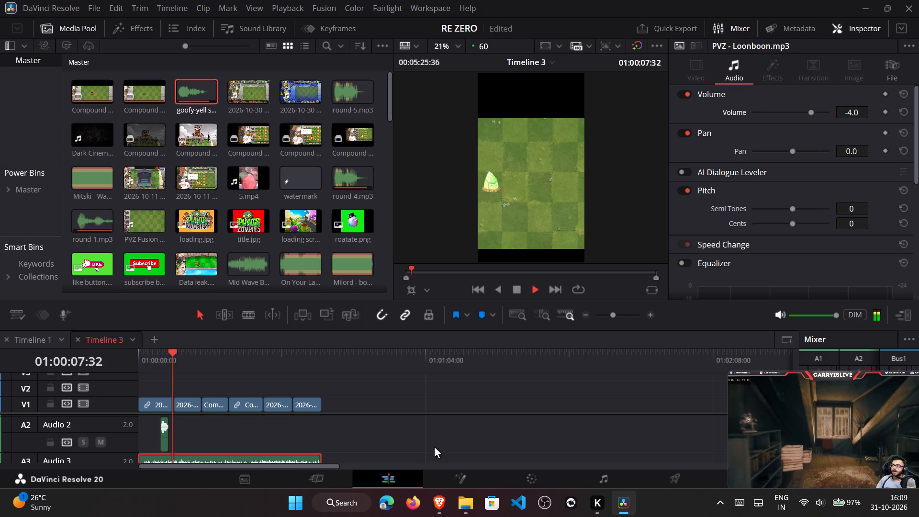
click(515, 290)
scroll(383, 448, up, 3)
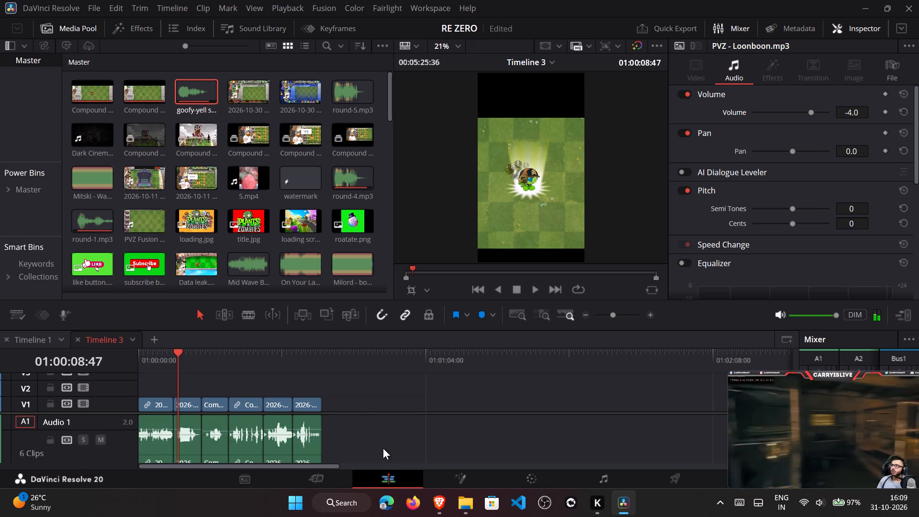
scroll(363, 393, down, 3)
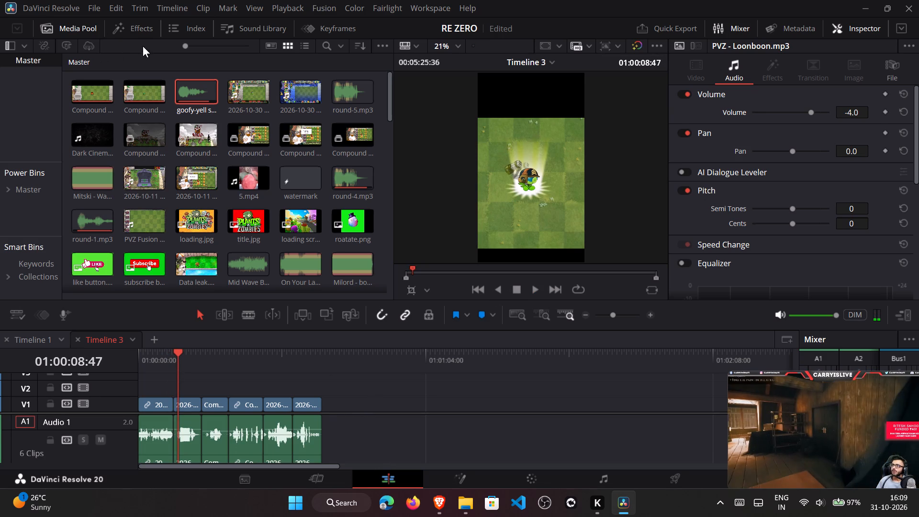
Open the Ranking folder in the Master power bin.
click(136, 33)
click(80, 26)
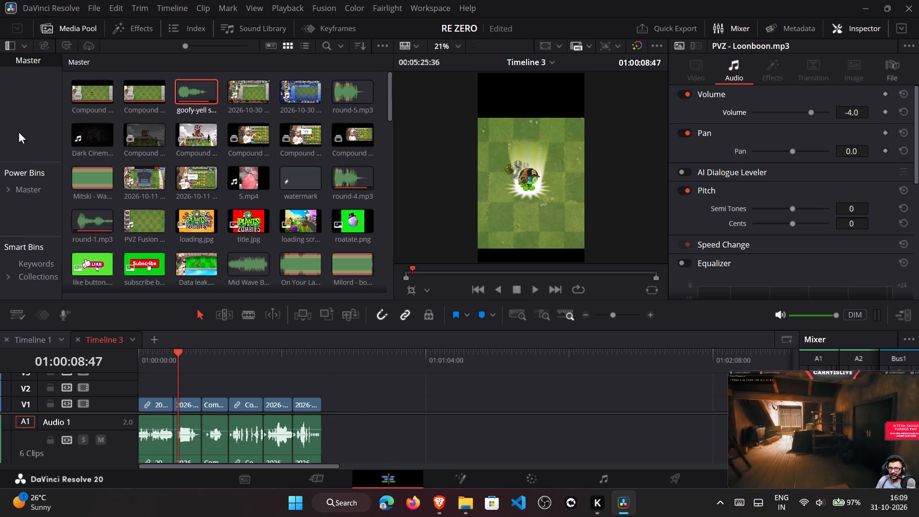
click(21, 192)
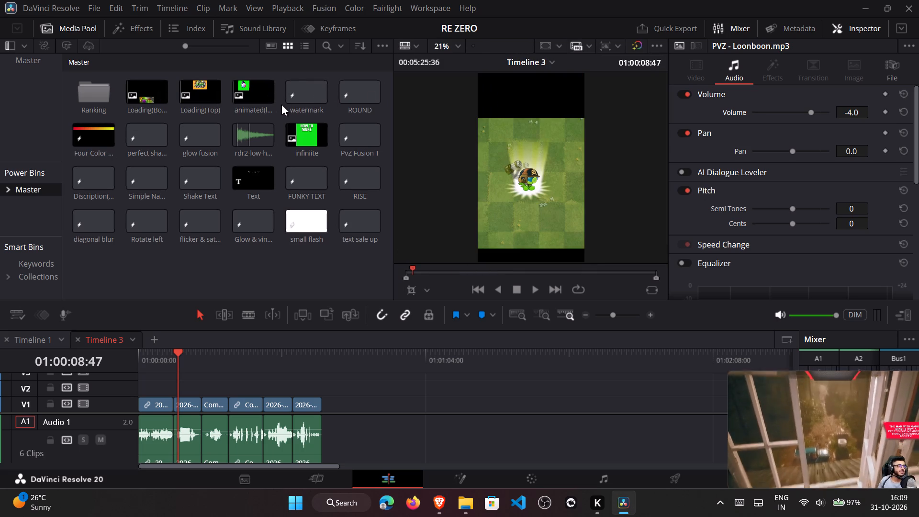
triple_click(91, 106)
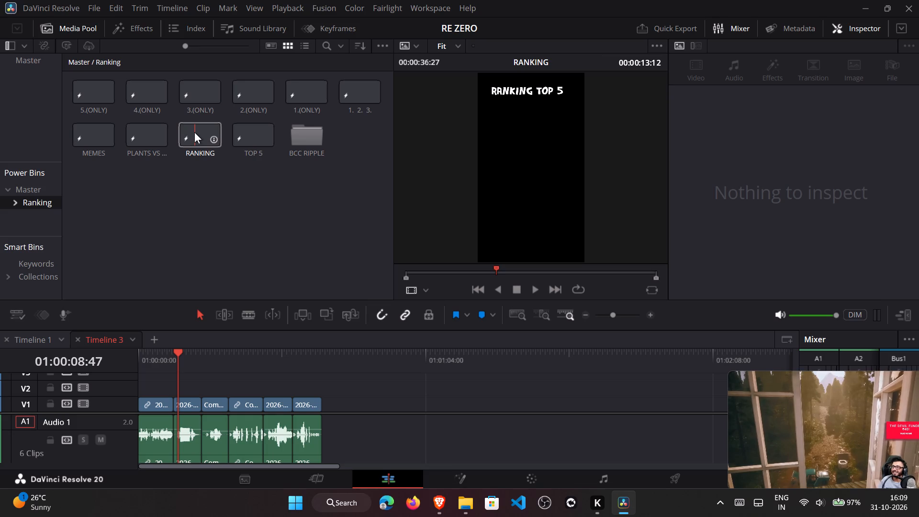
Scrub through the gameplay clips on Timeline 3 to review their content.
click(220, 362)
drag(234, 366, 244, 366)
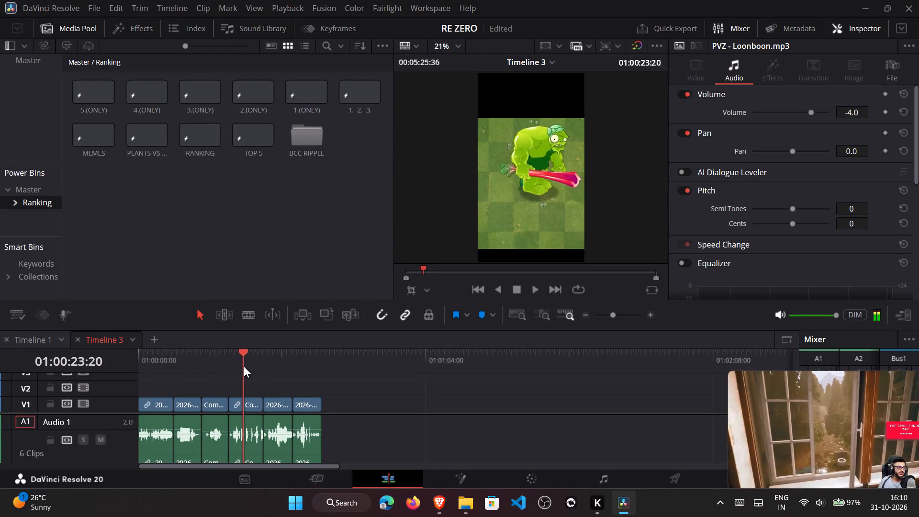
drag(244, 366, 321, 359)
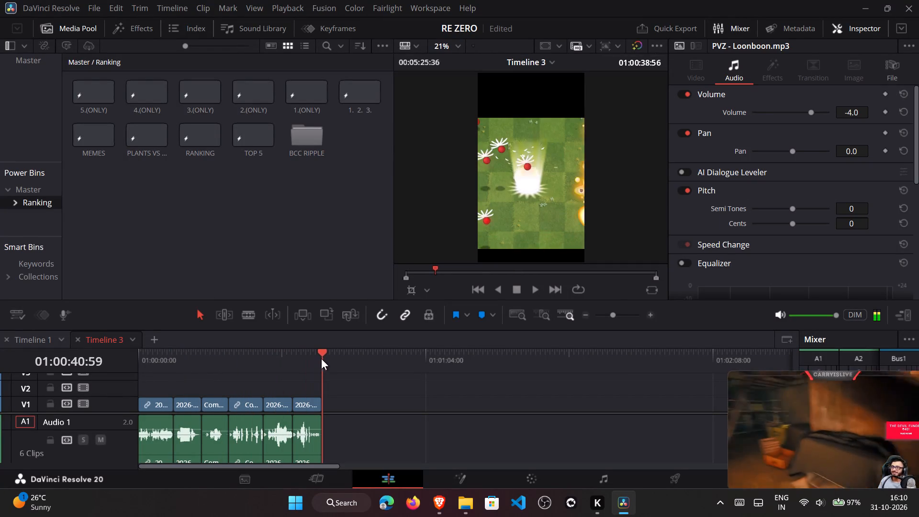
drag(321, 359, 202, 359)
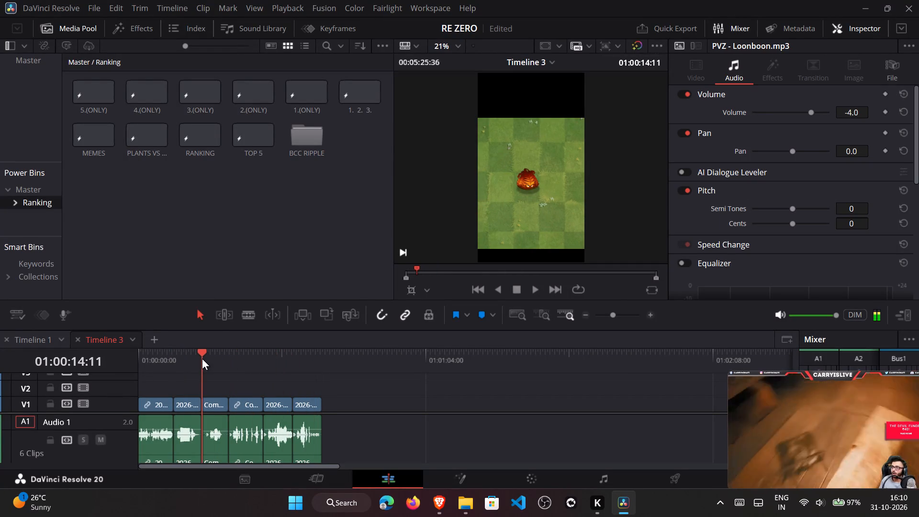
drag(202, 359, 205, 356)
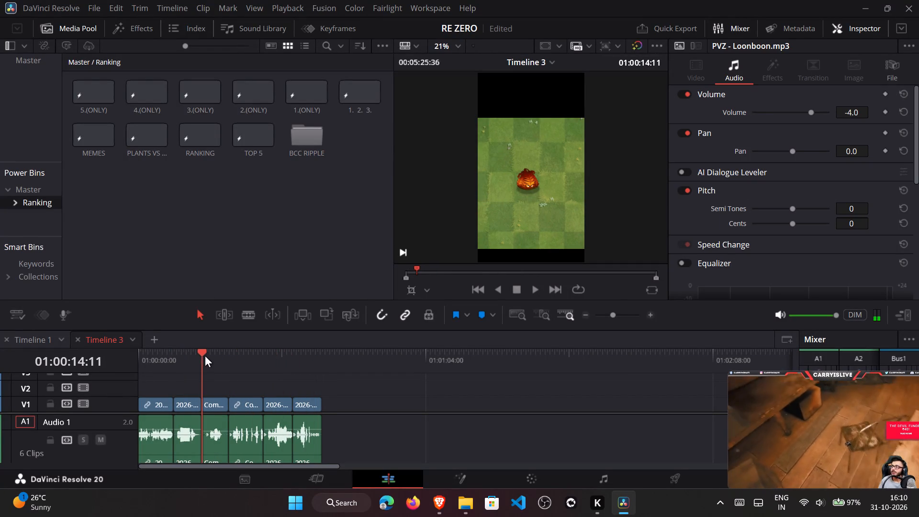
drag(205, 356, 205, 355)
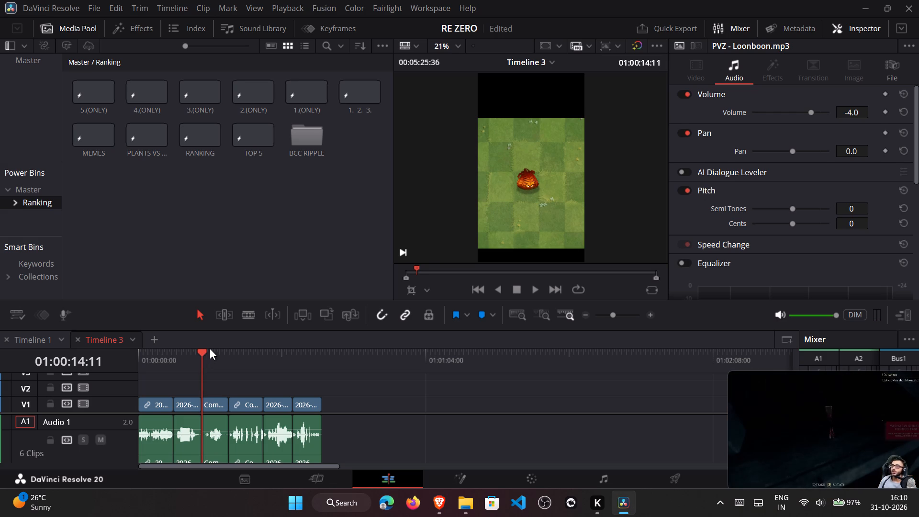
click(242, 231)
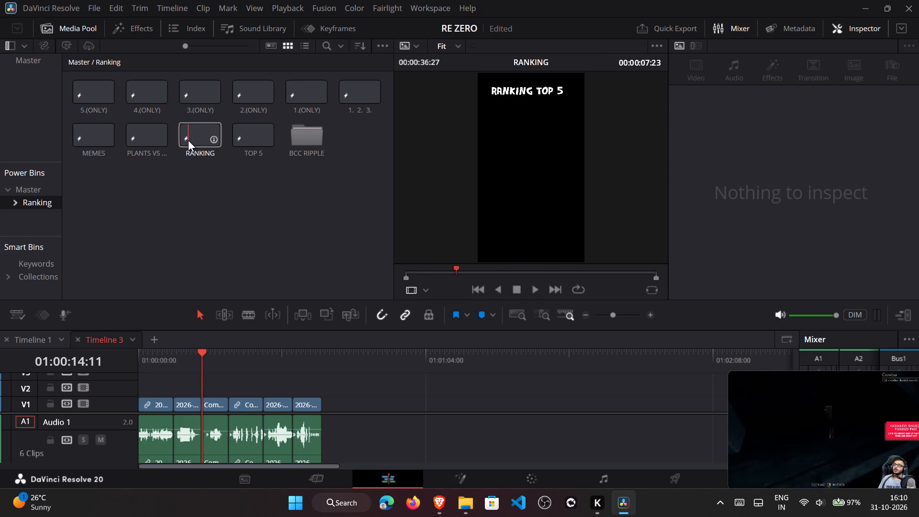
Add the RANKING title from the Ranking bin to track V2, past the end of the gameplay clips.
drag(196, 135, 388, 393)
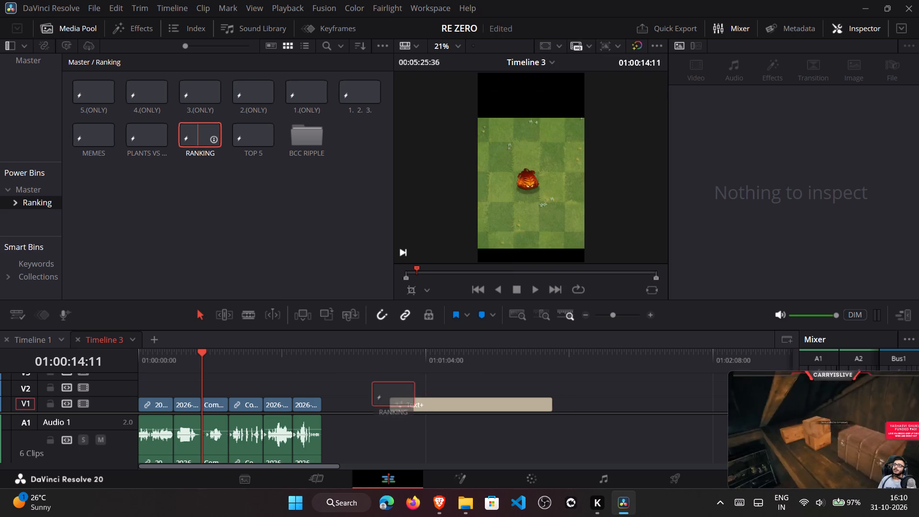
drag(388, 393, 385, 403)
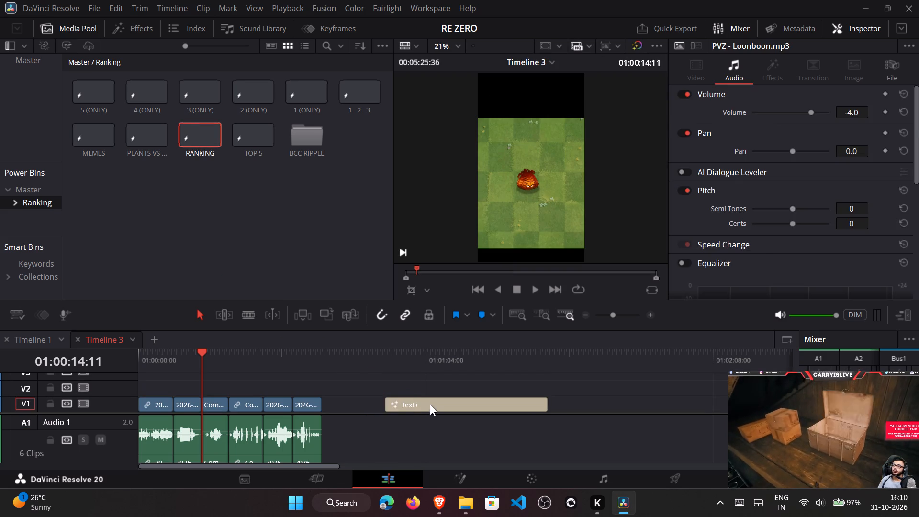
drag(430, 405, 427, 394)
Move the separate group of title clips, perfect shade effect and sounds 01:28:32 earlier on Timeline 3.
click(583, 315)
click(541, 357)
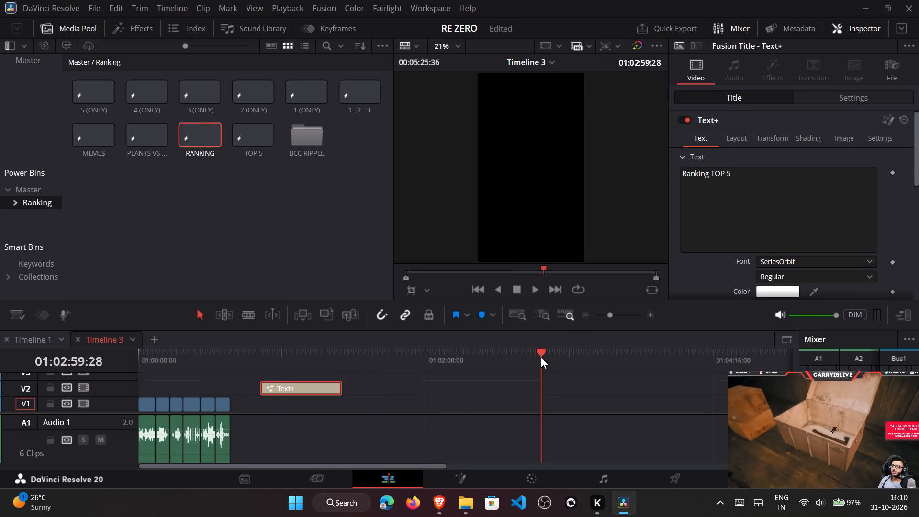
scroll(447, 391, up, 3)
scroll(447, 391, down, 4)
click(591, 310)
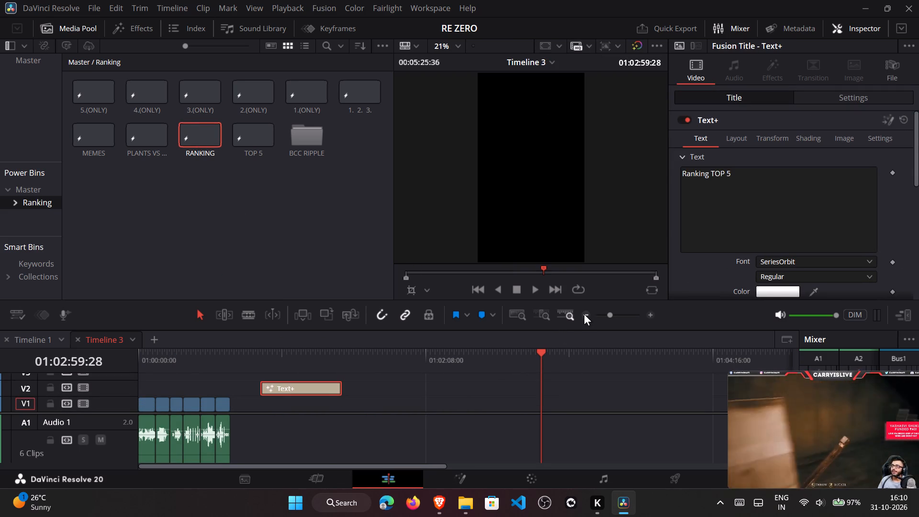
click(584, 314)
scroll(529, 379, up, 1)
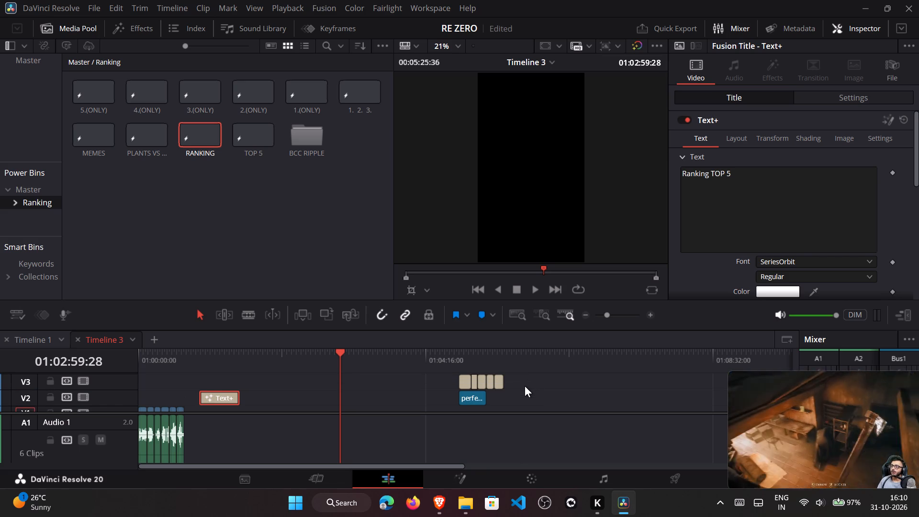
drag(525, 386, 447, 465)
drag(469, 389, 370, 390)
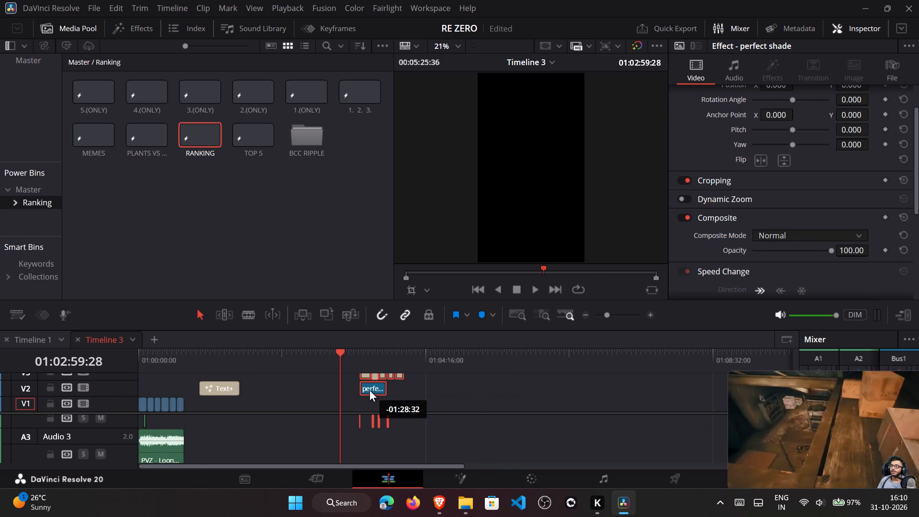
click(420, 414)
click(354, 403)
Add the TOP 5 title from the Ranking bin to track V3, aligned directly above the RANKING title on V2.
drag(266, 359, 229, 362)
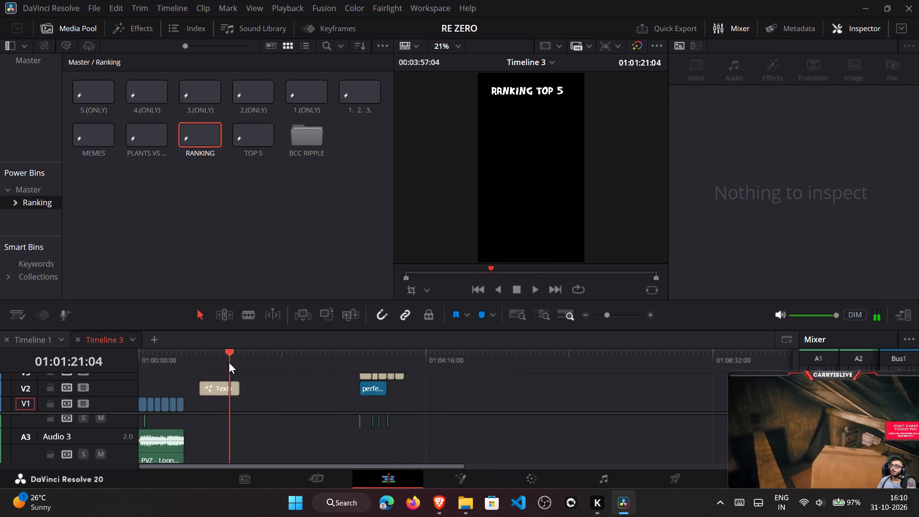
drag(229, 362, 229, 365)
double_click(654, 319)
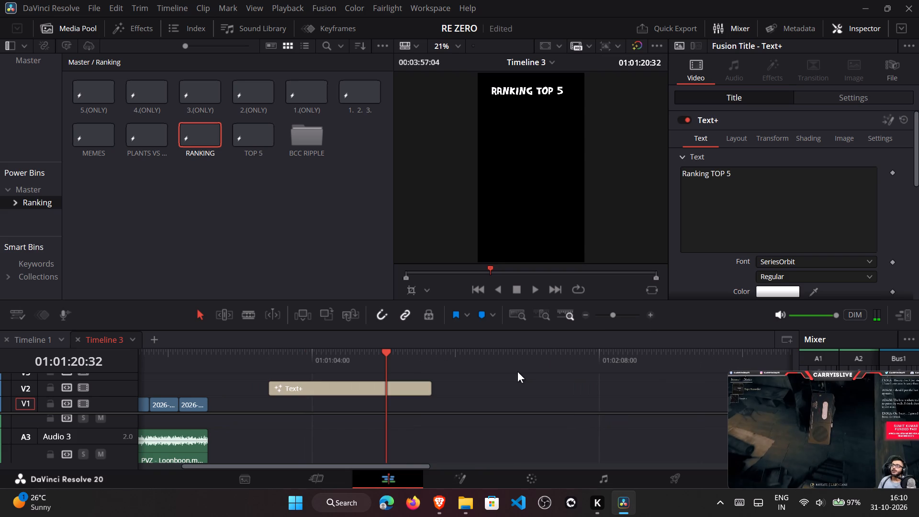
scroll(457, 387, down, 2)
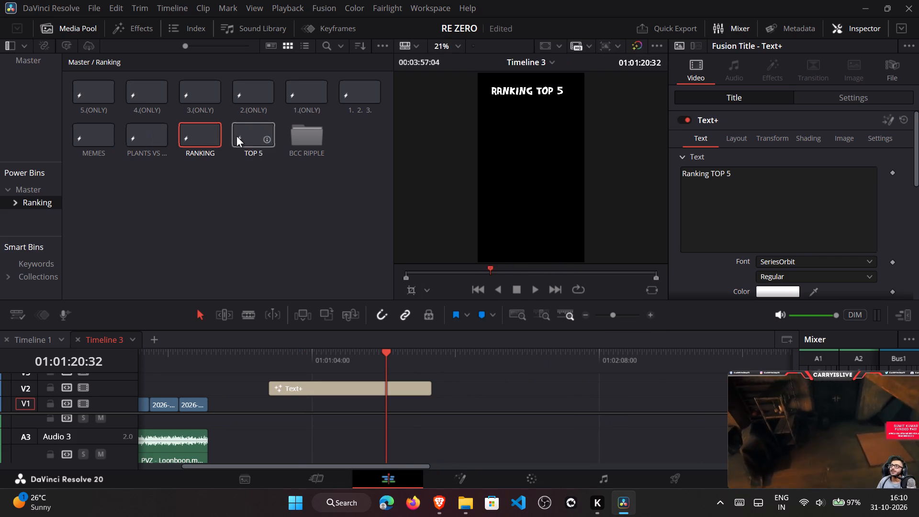
drag(239, 135, 435, 392)
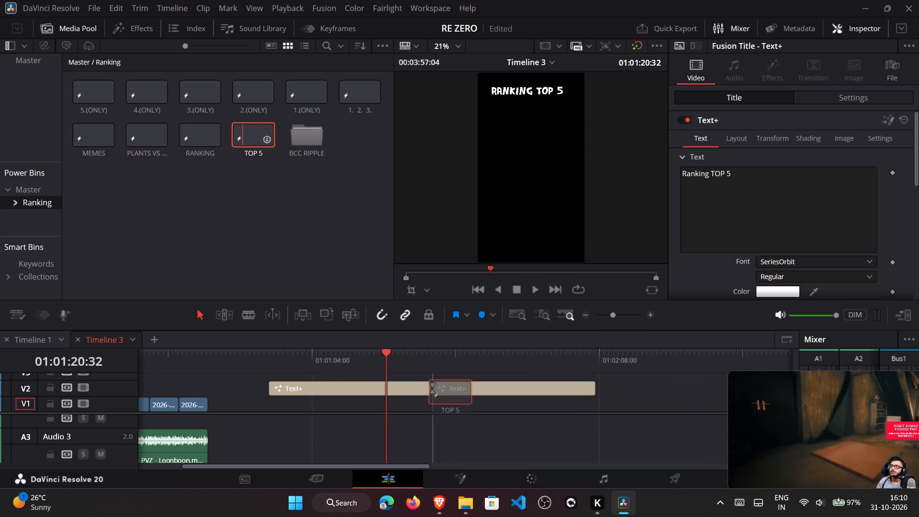
drag(435, 392, 440, 391)
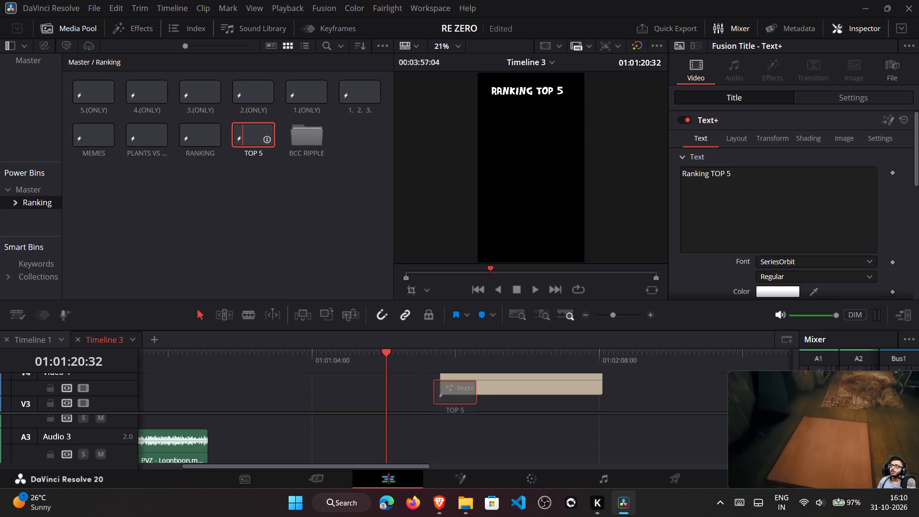
drag(440, 391, 434, 392)
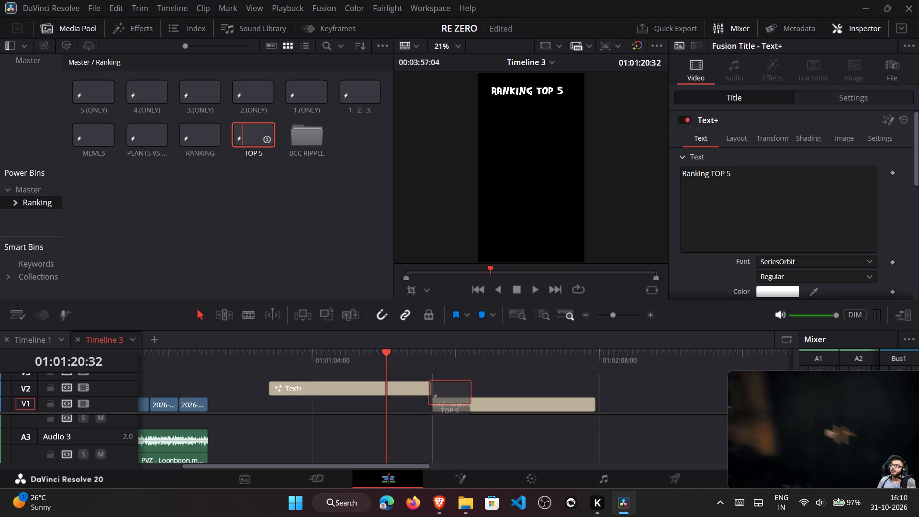
drag(434, 392, 447, 400)
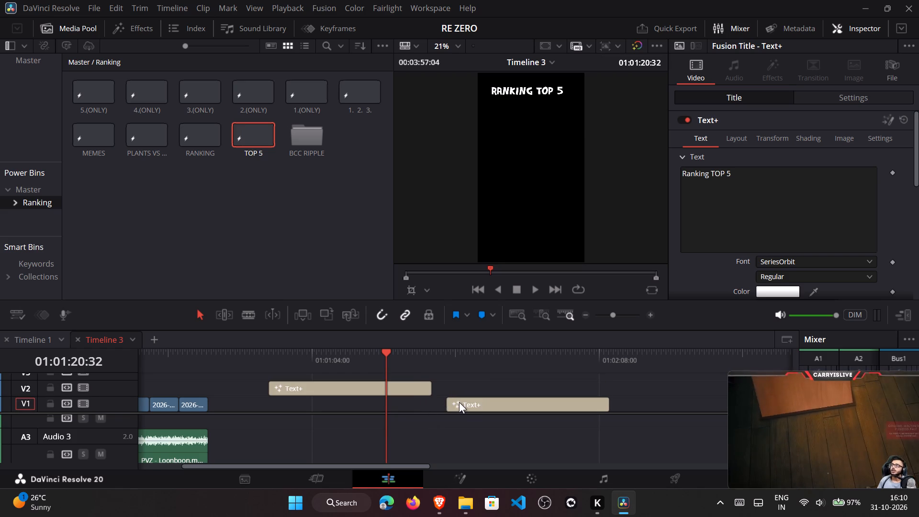
drag(459, 402, 295, 386)
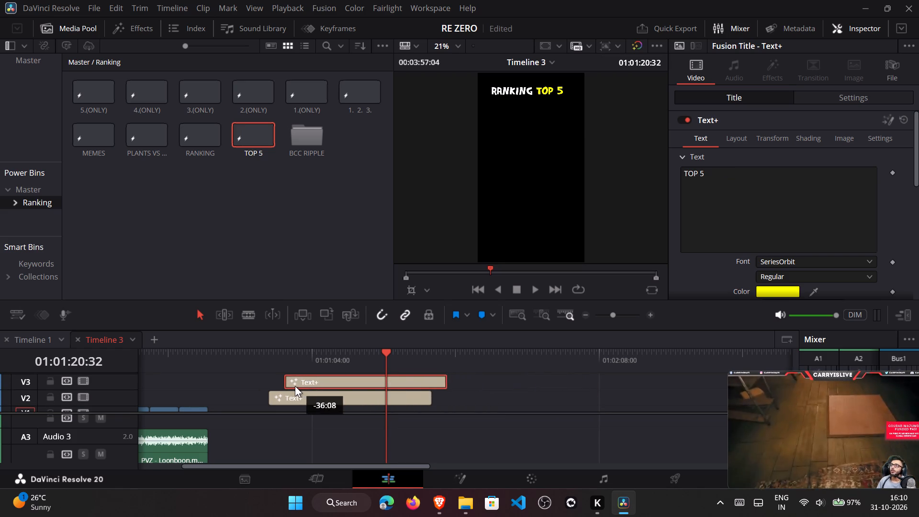
drag(295, 386, 281, 386)
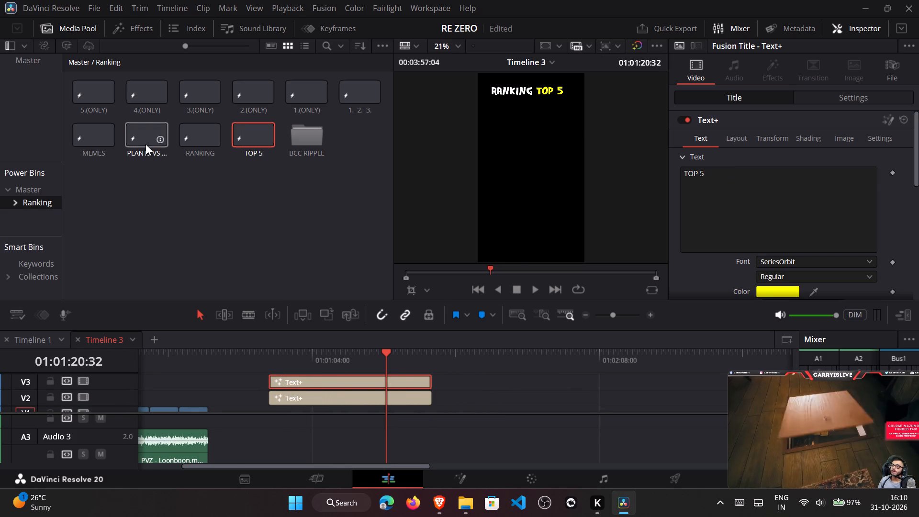
Add the PLANTS VS ZOMBIES title from the Ranking bin to track V1, aligned directly below the RANKING title.
drag(142, 136, 340, 390)
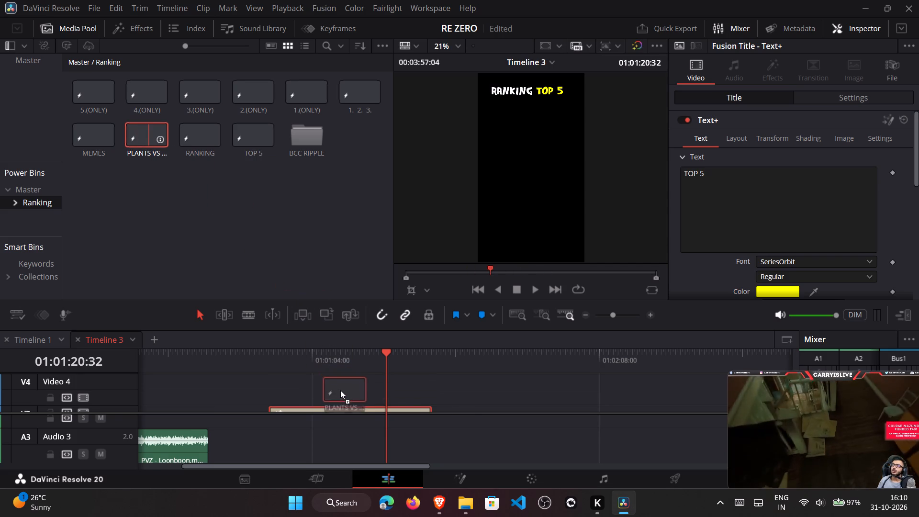
drag(340, 390, 447, 412)
drag(518, 407, 424, 406)
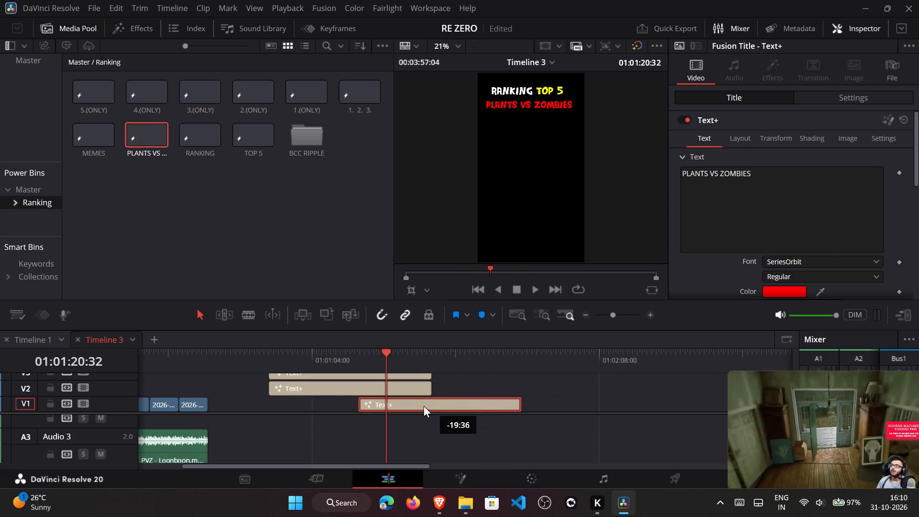
drag(424, 406, 345, 403)
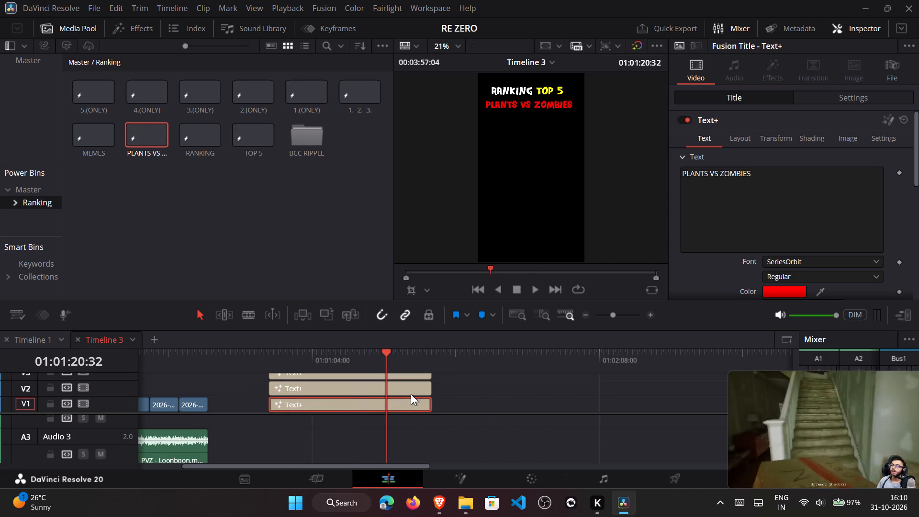
Move the three stacked title clips together from tracks V1–V3 up to V4–V6.
drag(468, 395, 381, 409)
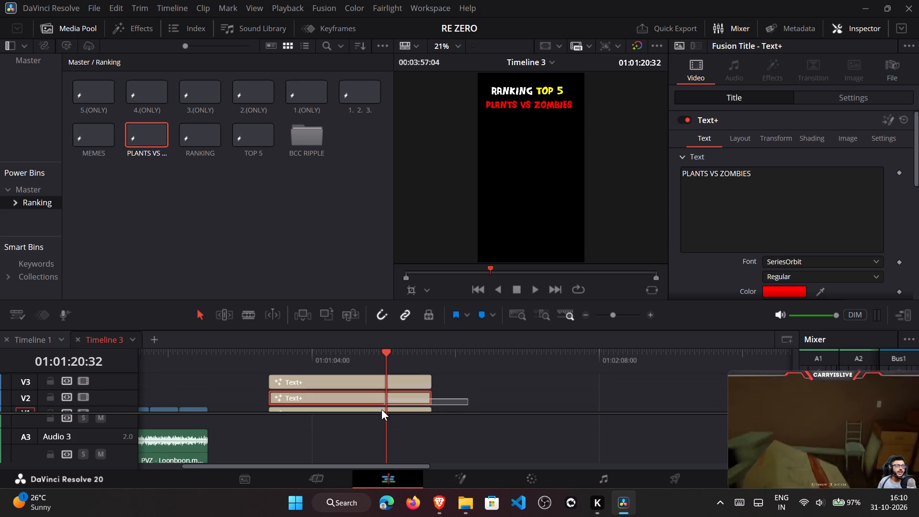
drag(381, 409, 413, 411)
drag(455, 403, 384, 368)
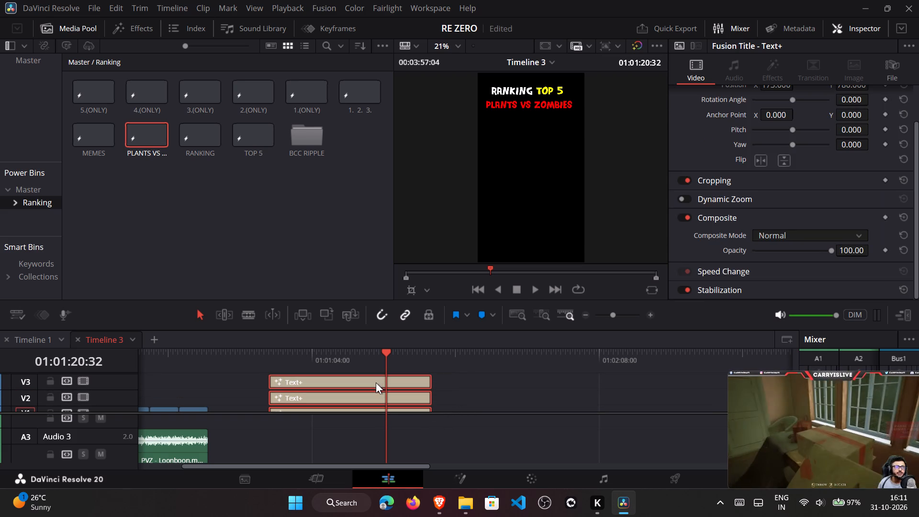
drag(376, 382, 375, 371)
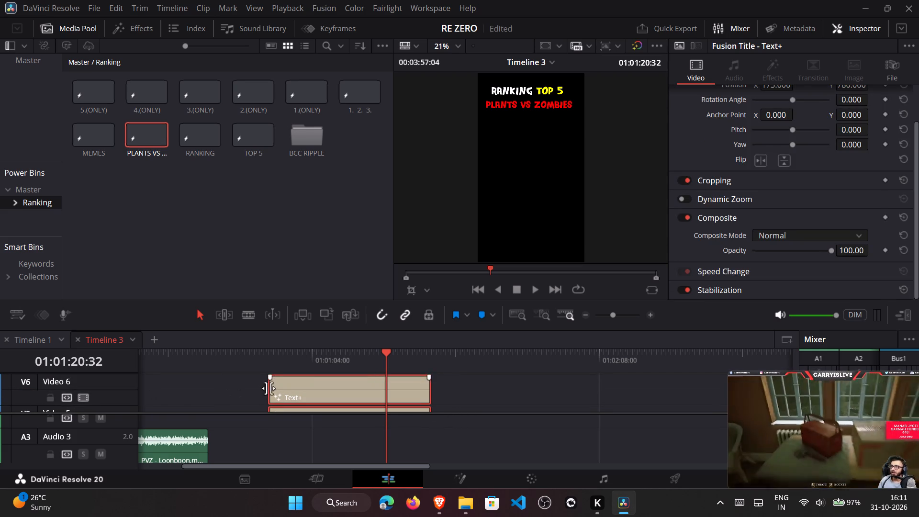
Reduce the heights of video tracks V6, V5 and V4 to the compact size of the other tracks.
drag(115, 376, 115, 404)
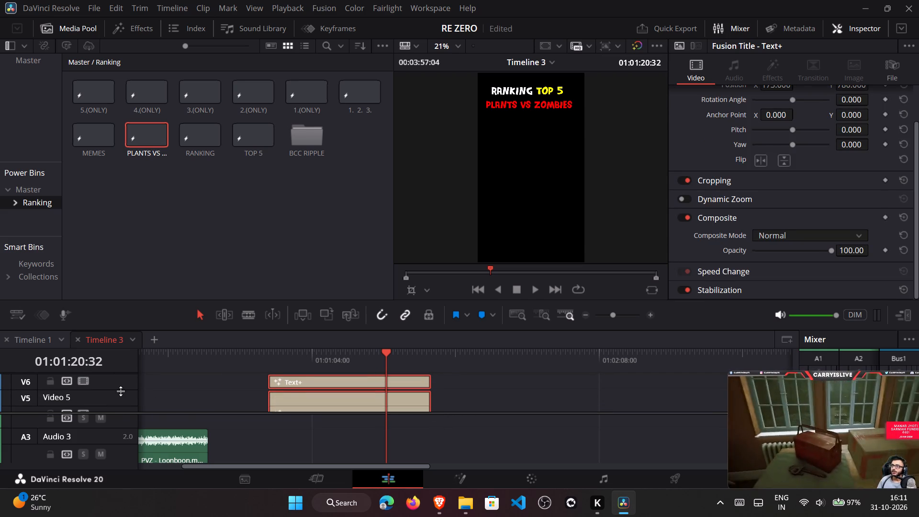
drag(121, 391, 118, 419)
drag(116, 407, 116, 424)
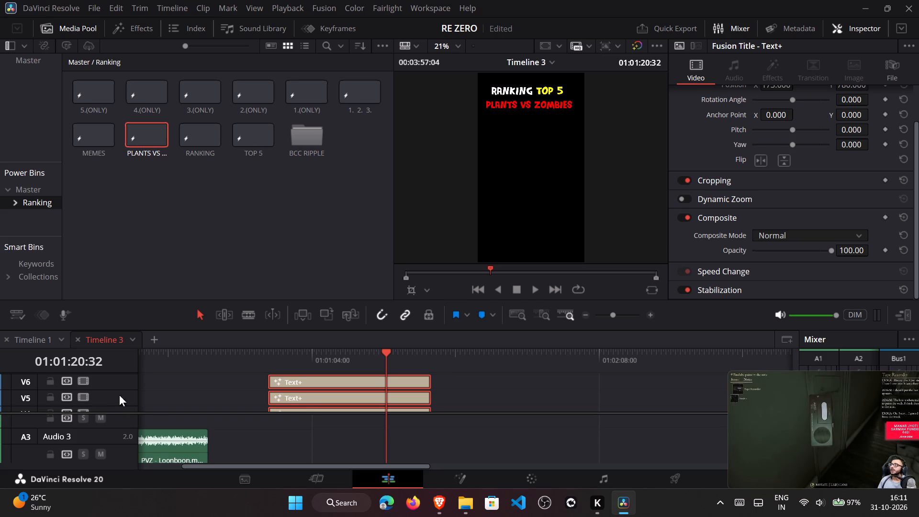
scroll(119, 392, down, 1)
scroll(363, 392, up, 1)
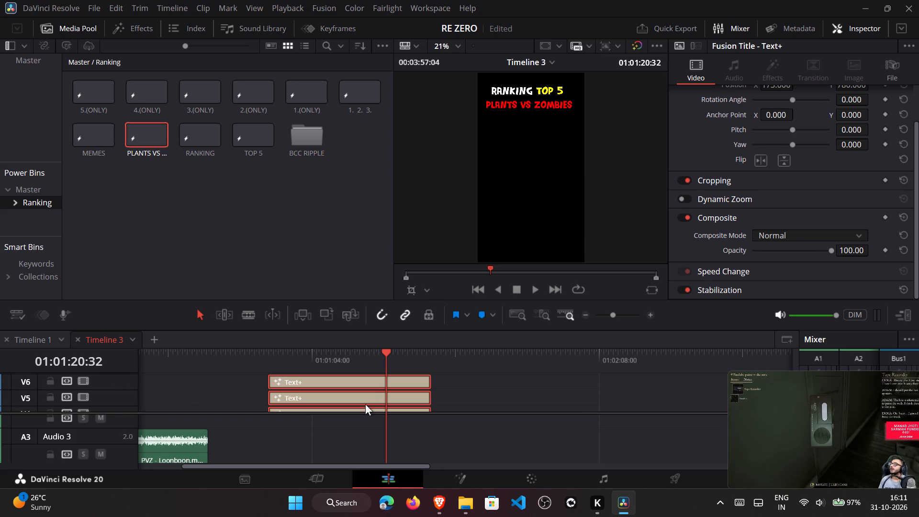
Move the three stacked title clips down two tracks so they occupy V2–V4.
drag(369, 398, 369, 406)
scroll(442, 387, down, 1)
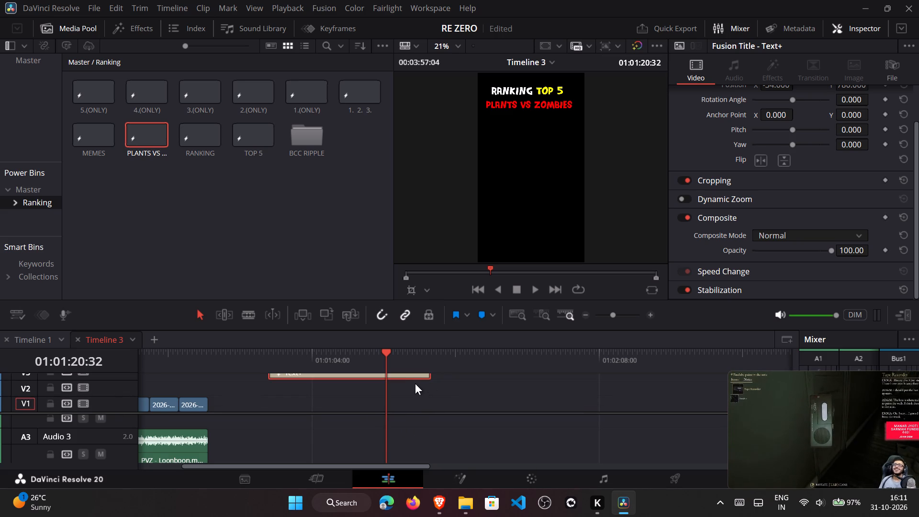
drag(415, 377, 415, 385)
scroll(375, 398, up, 2)
click(239, 388)
Delete the empty video tracks V6 and V5 from Timeline 3.
right_click(110, 375)
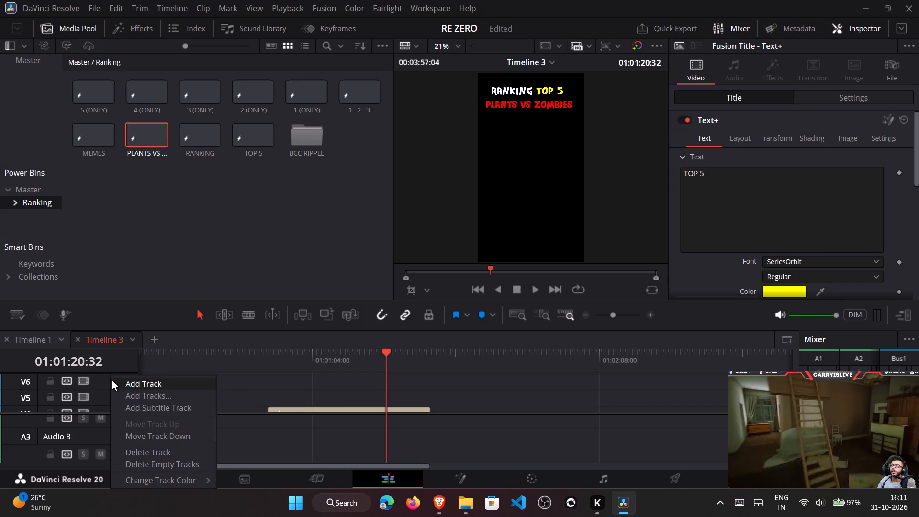
click(106, 380)
right_click(106, 380)
click(139, 451)
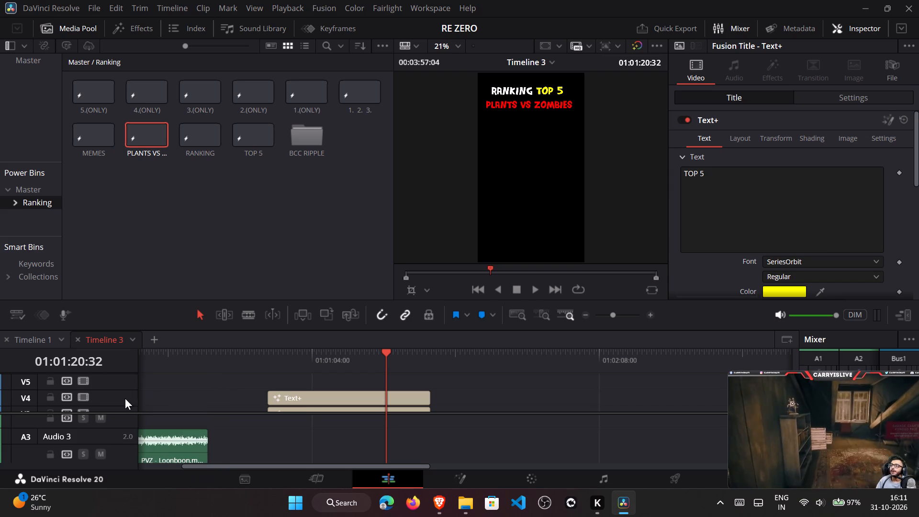
right_click(122, 386)
click(158, 461)
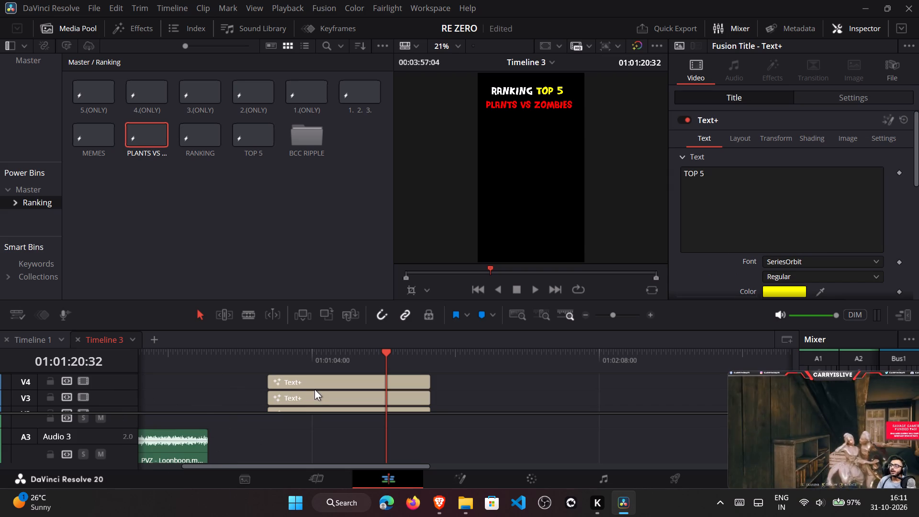
Check the text of the stacked title clips on tracks V4 and V3.
scroll(315, 389, down, 2)
scroll(315, 390, up, 1)
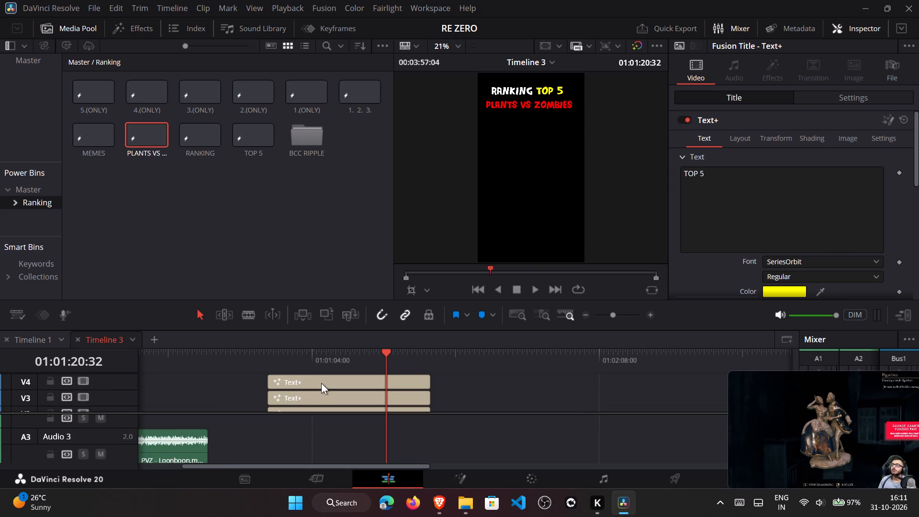
click(321, 383)
click(326, 391)
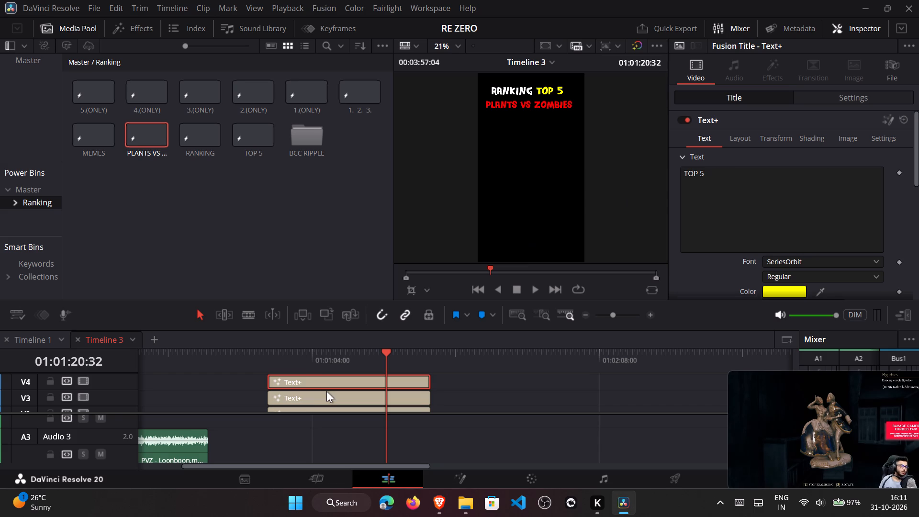
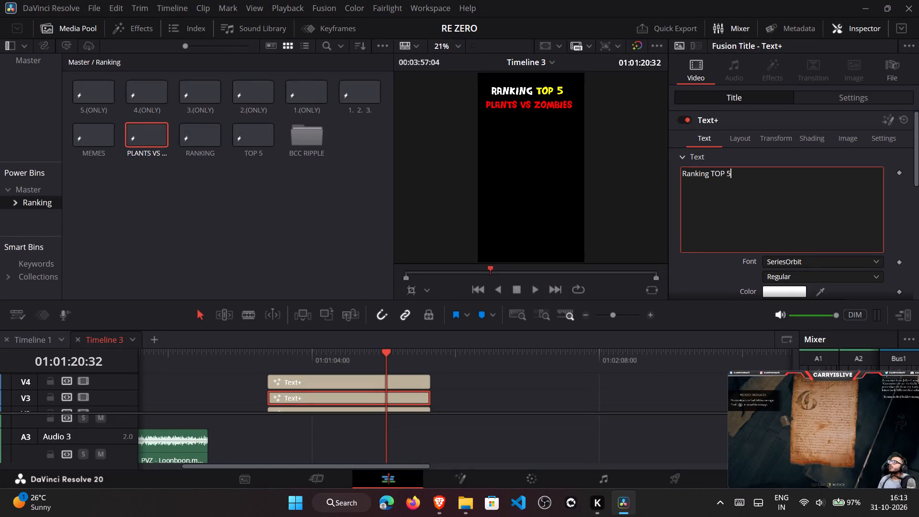
Replace the white title text on track V3 with "Plants super".
key(BackSpace)
key(BackSpace)
key(BackSpace)
key(BackSpace)
key(BackSpace)
key(BackSpace)
key(BackSpace)
key(BackSpace)
key(BackSpace)
key(BackSpace)
key(BackSpace)
key(BackSpace)
key(BackSpace)
key(BackSpace)
key(BackSpace)
key(BackSpace)
key(BackSpace)
key(BackSpace)
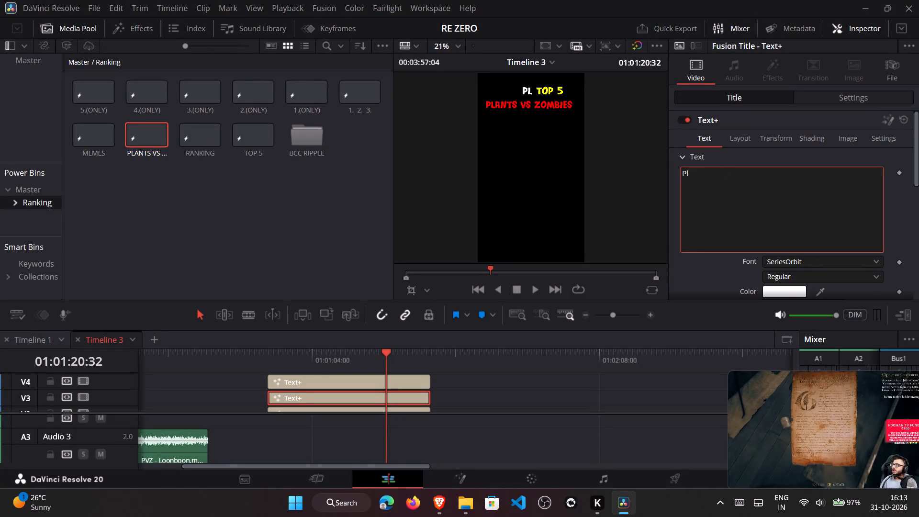
text(ants)
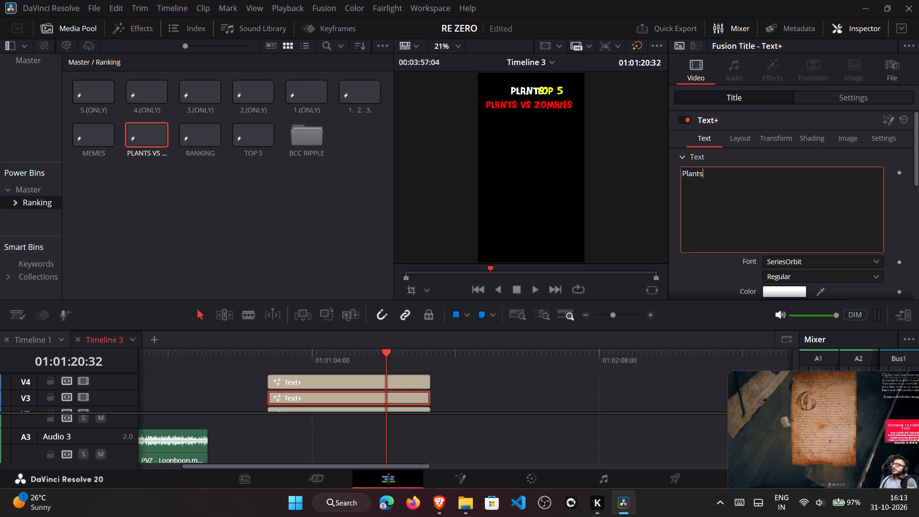
key(space)
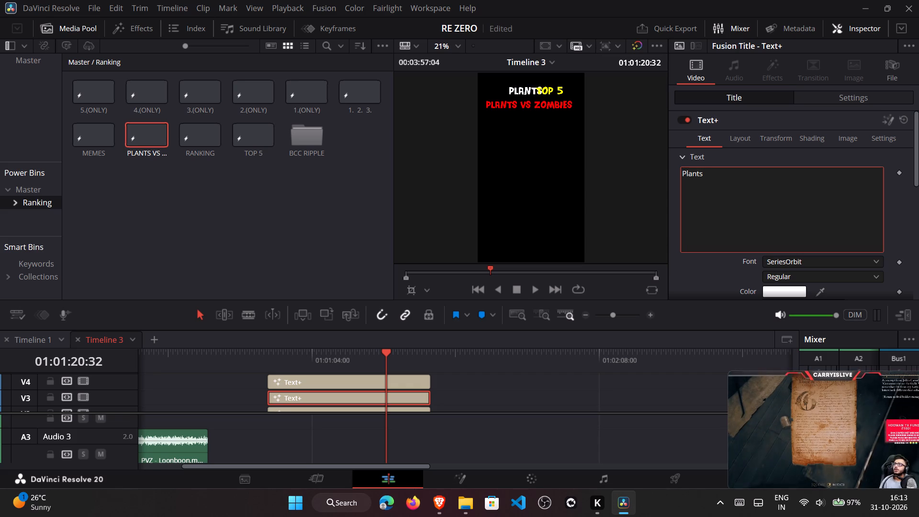
text(su)
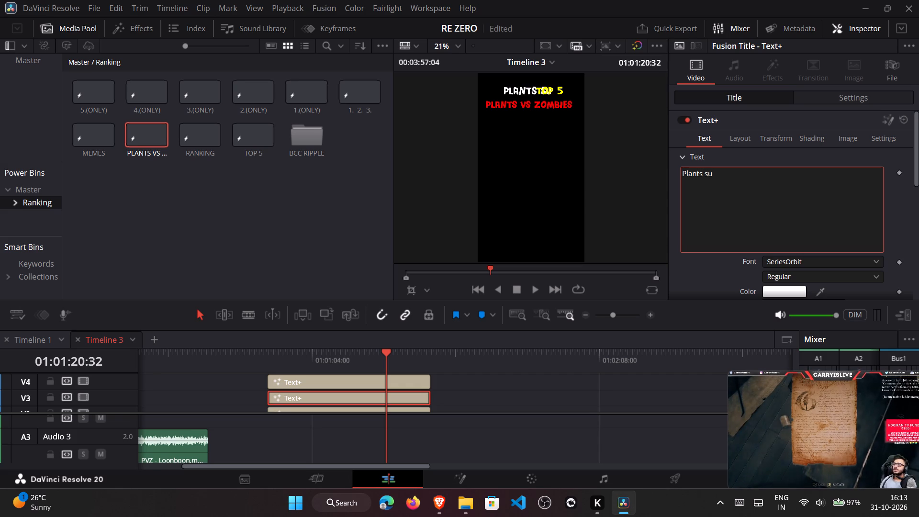
text(per)
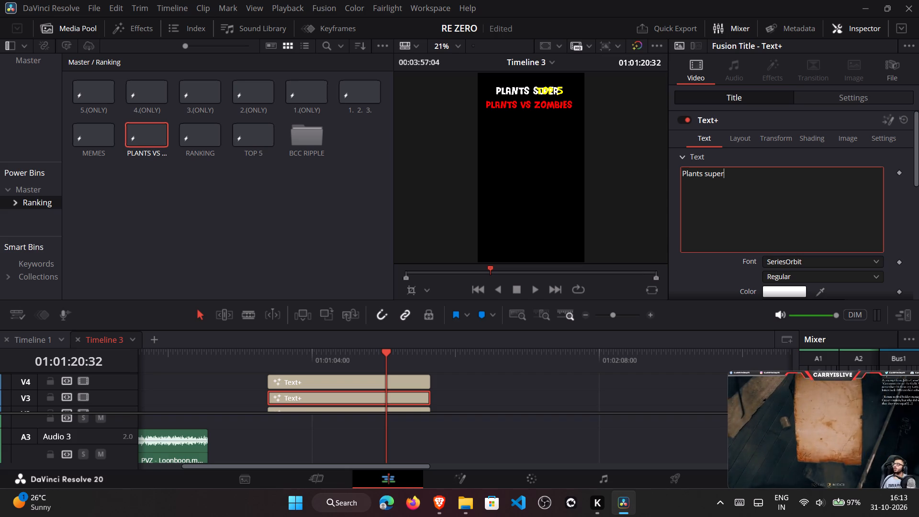
Replace the yellow "TOP 5" title text on track V4 with "super".
click(415, 383)
click(712, 168)
click(709, 180)
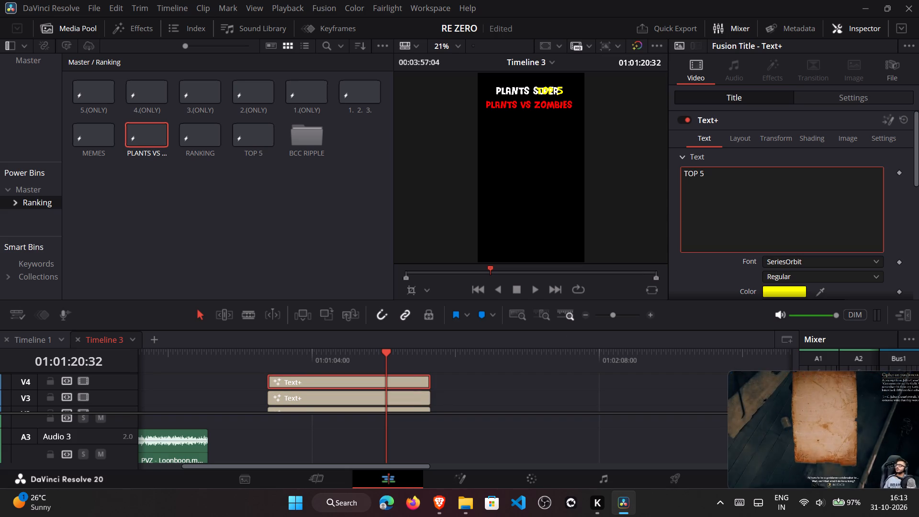
click(709, 179)
key(BackSpace)
key(BackSpace)
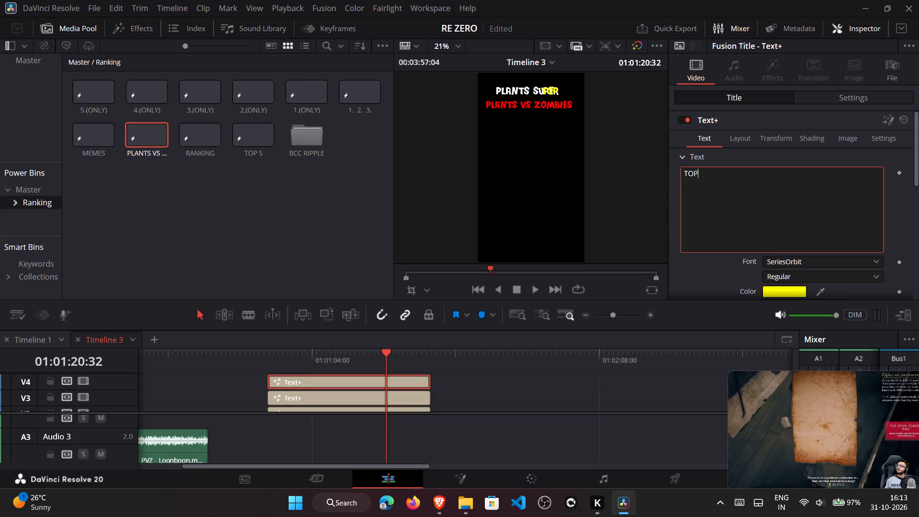
key(BackSpace)
key(BackSpace)
key(BackSpace)
text(super)
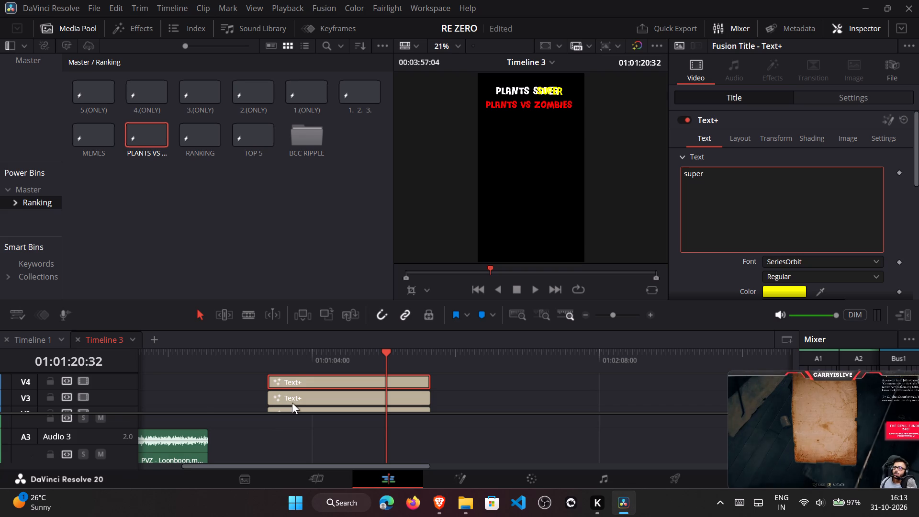
Replace the red "PLANTS VS ZOMBIES" title text on track V2 with "that look cool".
scroll(292, 403, down, 2)
click(303, 383)
drag(762, 173, 679, 174)
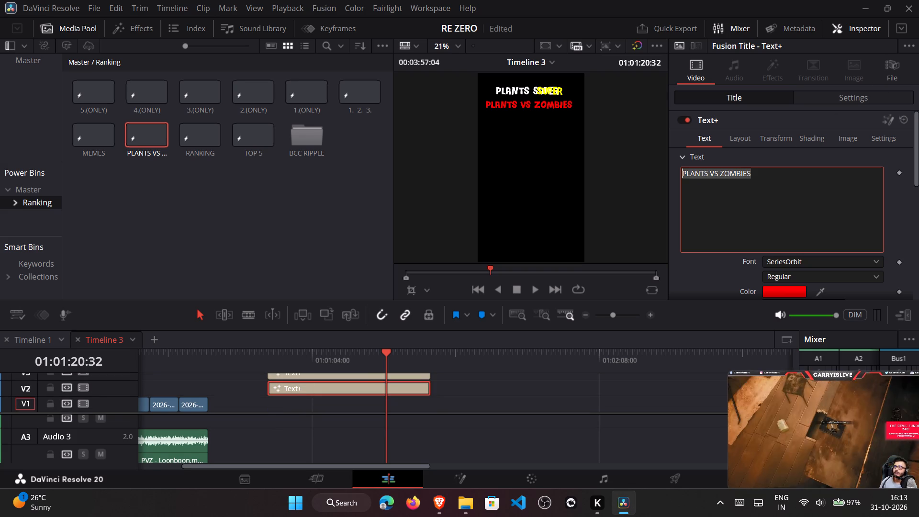
drag(679, 174, 677, 174)
key(BackSpace)
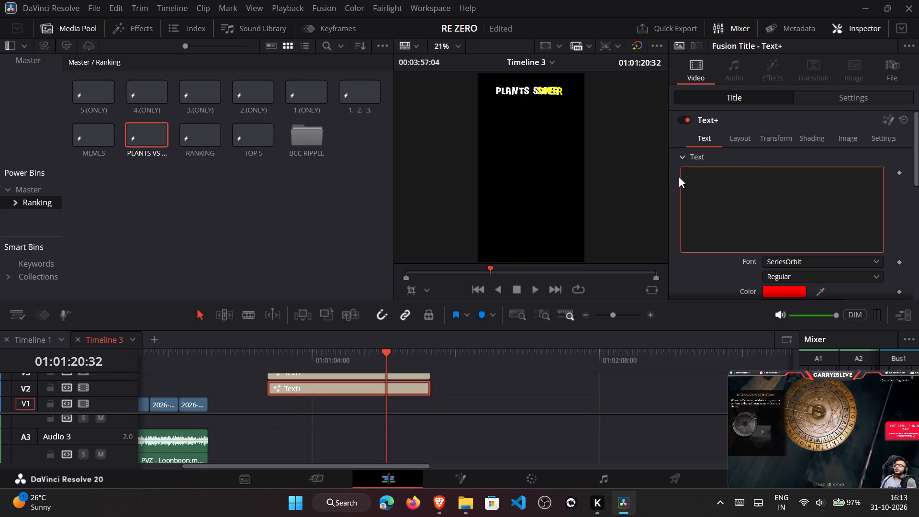
text(taht)
key(BackSpace)
key(BackSpace)
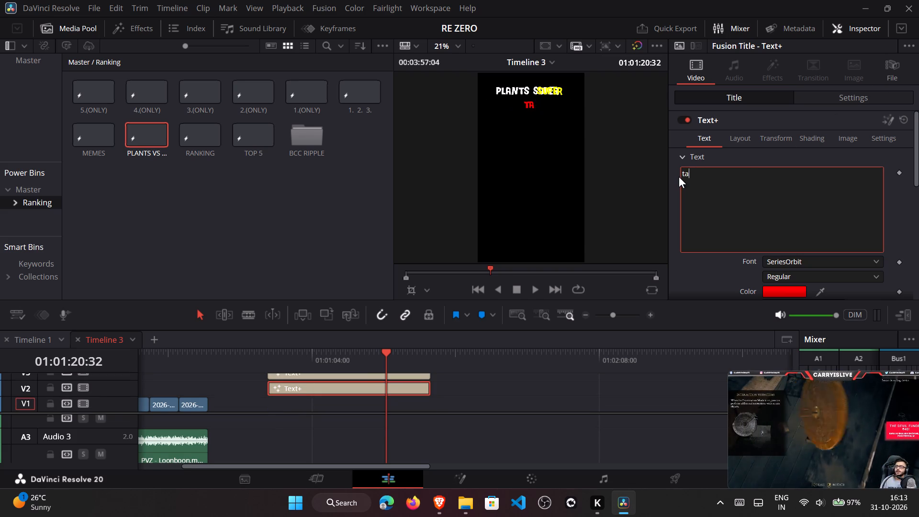
key(BackSpace)
text(hat look cool)
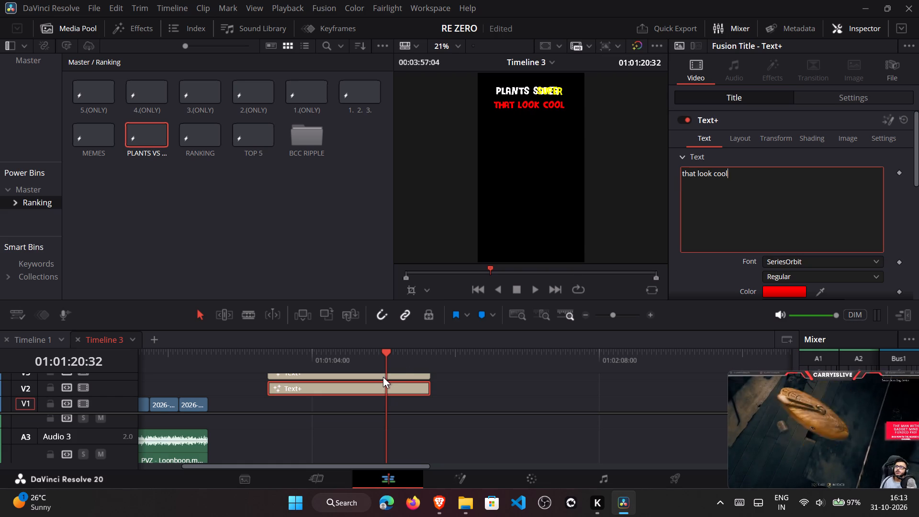
Duplicate the red "that look cool" title clip from track V2 onto track V1.
drag(376, 383, 380, 397)
click(383, 401)
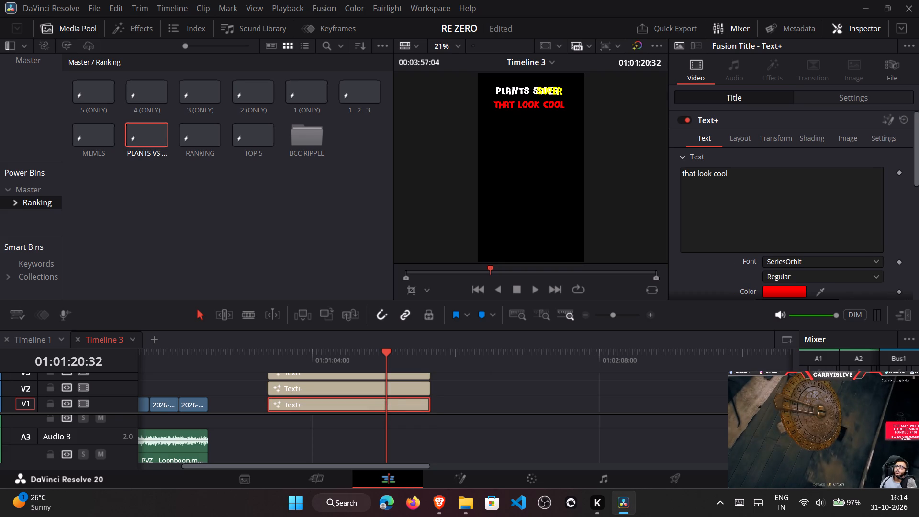
Shorten the title text on track V2 to "that look" and change its color to white.
click(380, 390)
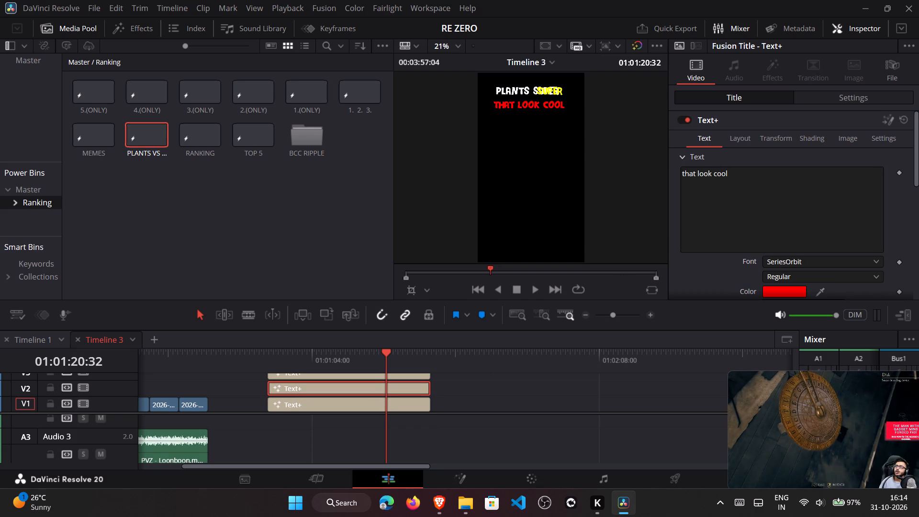
drag(728, 174, 713, 174)
key(BackSpace)
key(BackSpace)
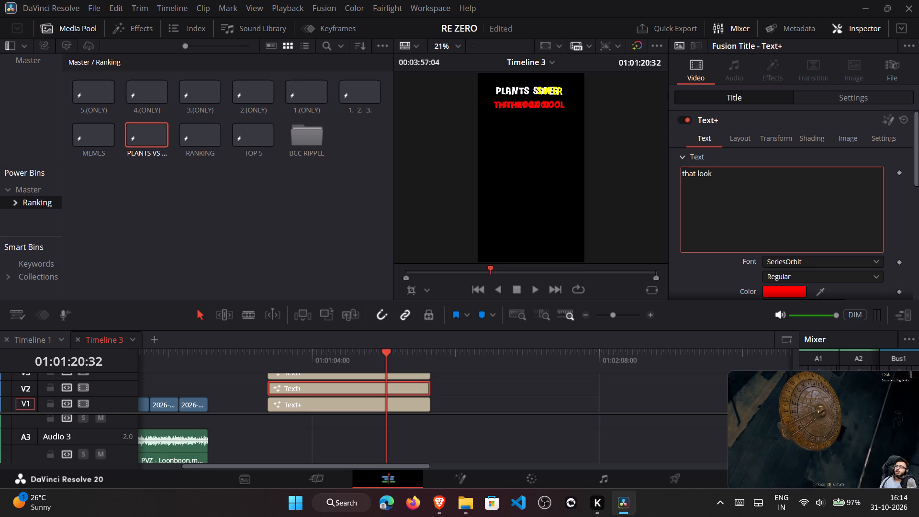
click(791, 292)
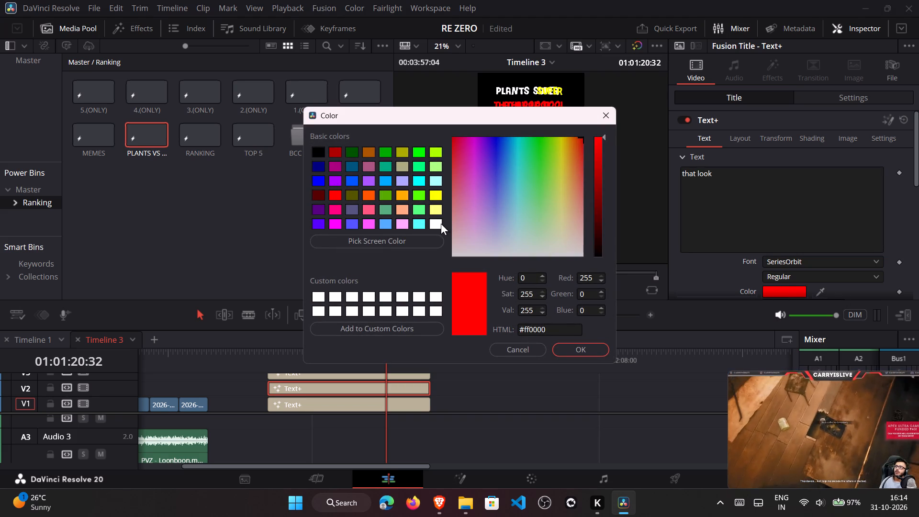
click(441, 224)
click(578, 350)
Set the white V2 title's position X to -143 so it covers the same words of the red V1 title.
click(389, 403)
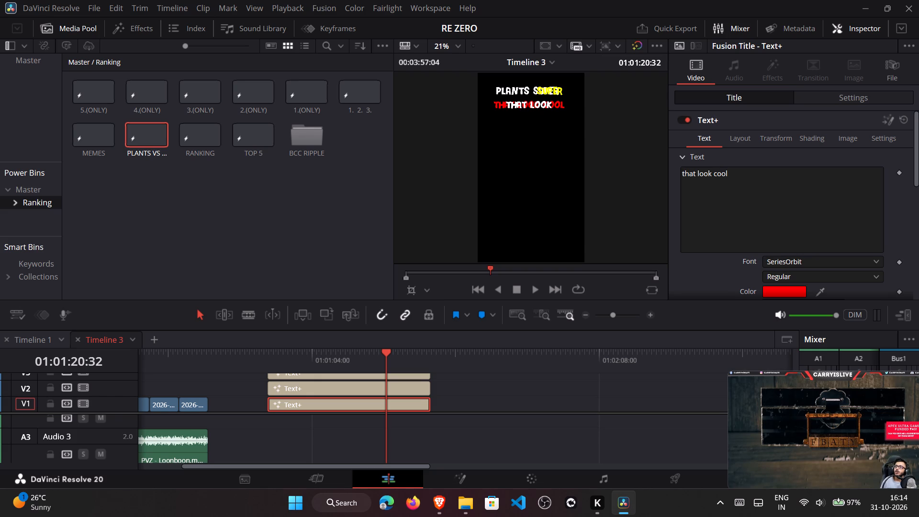
scroll(528, 109, up, 7)
click(377, 389)
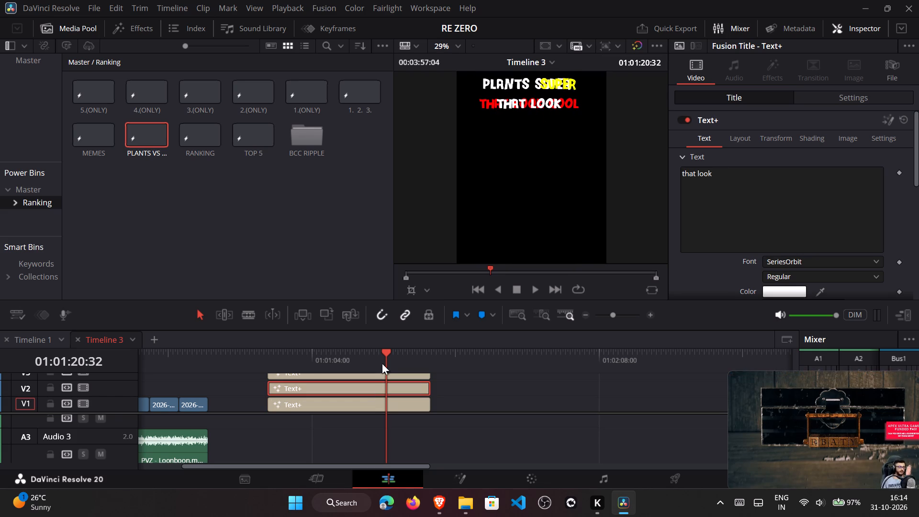
scroll(502, 80, up, 17)
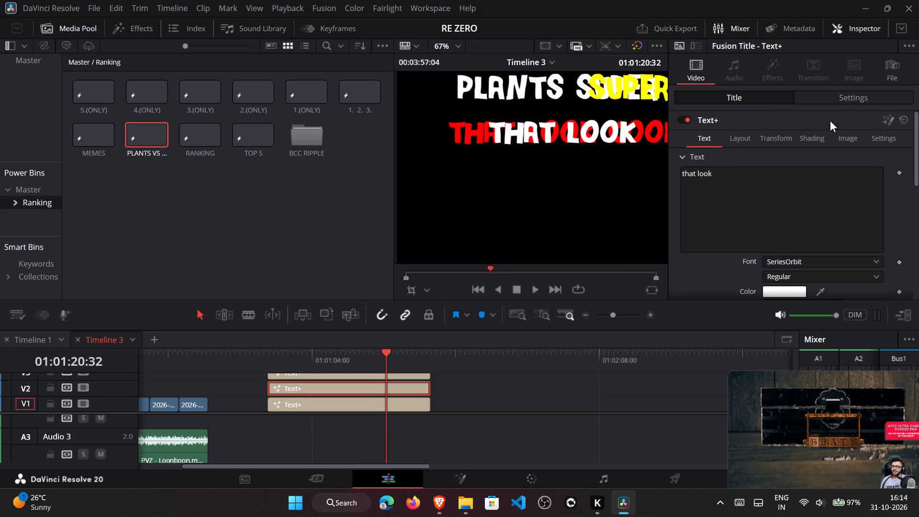
click(835, 101)
scroll(786, 133, up, 2)
drag(778, 155, 715, 159)
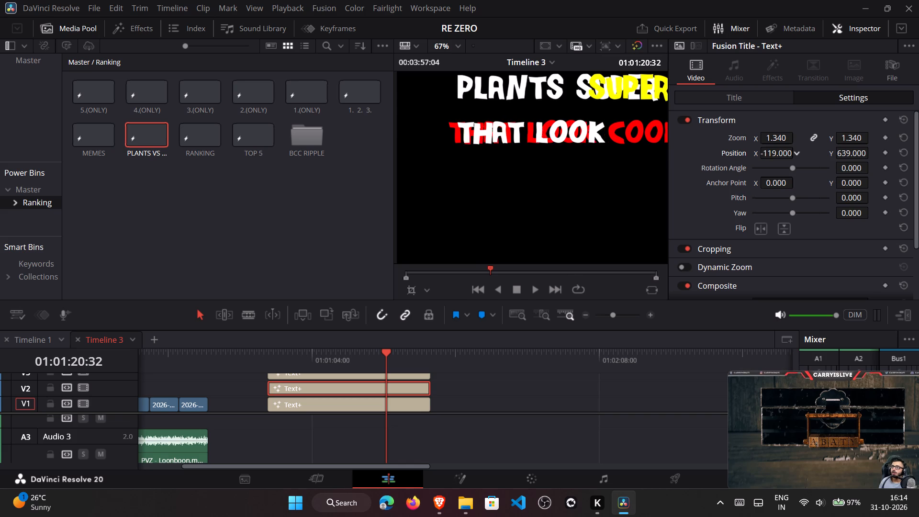
drag(715, 159, 705, 160)
scroll(497, 101, up, 10)
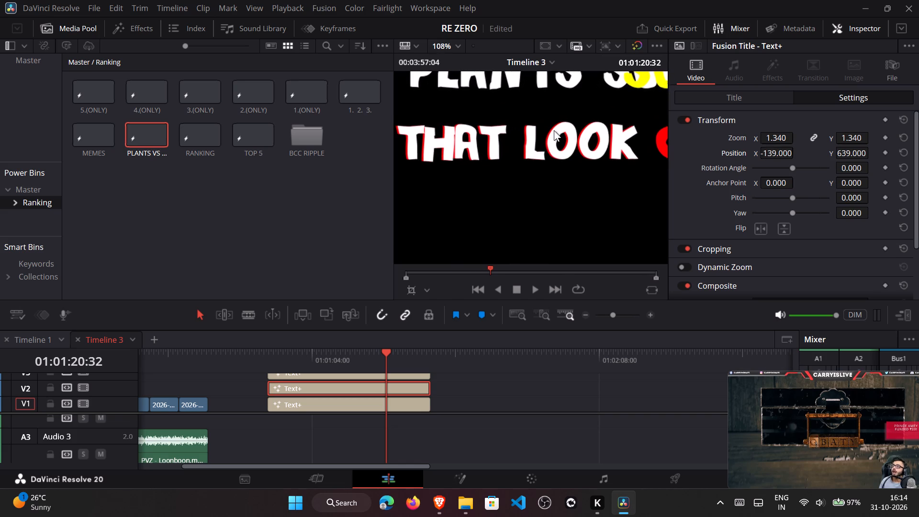
scroll(419, 104, down, 3)
scroll(407, 106, up, 3)
scroll(639, 87, up, 2)
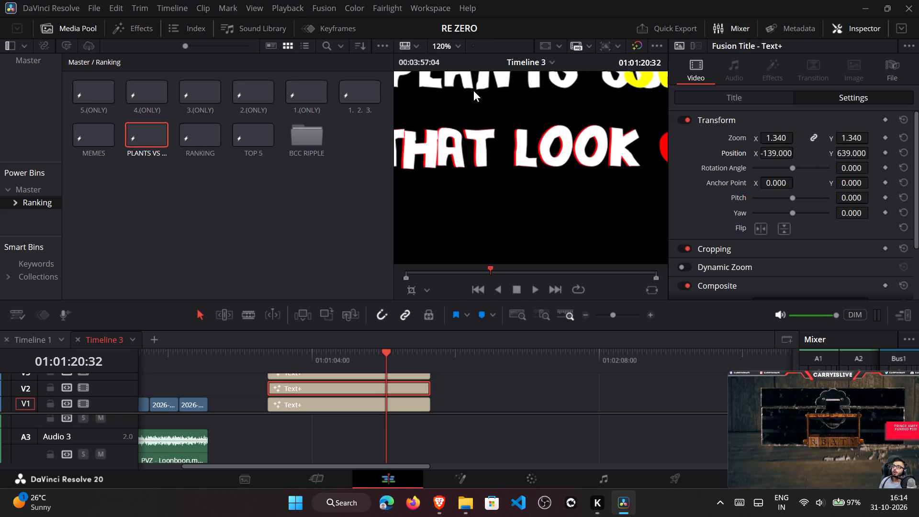
scroll(468, 91, down, 5)
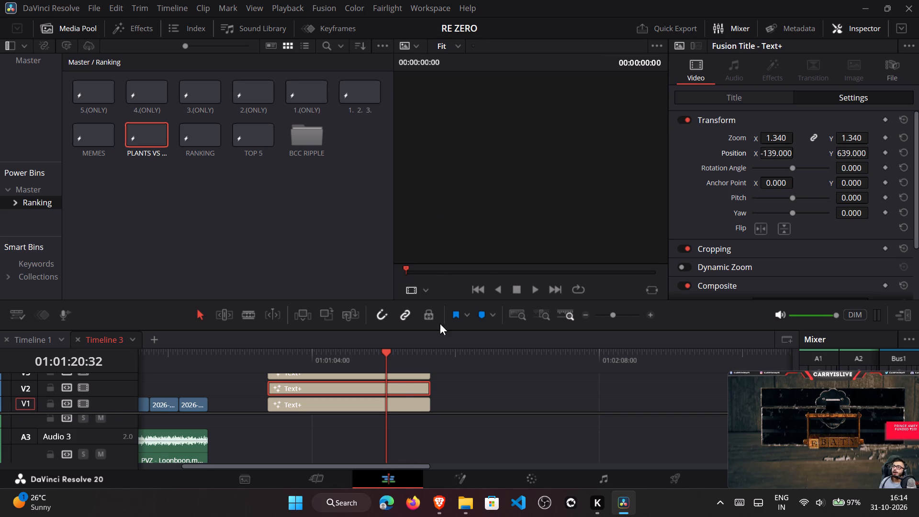
drag(381, 357, 385, 358)
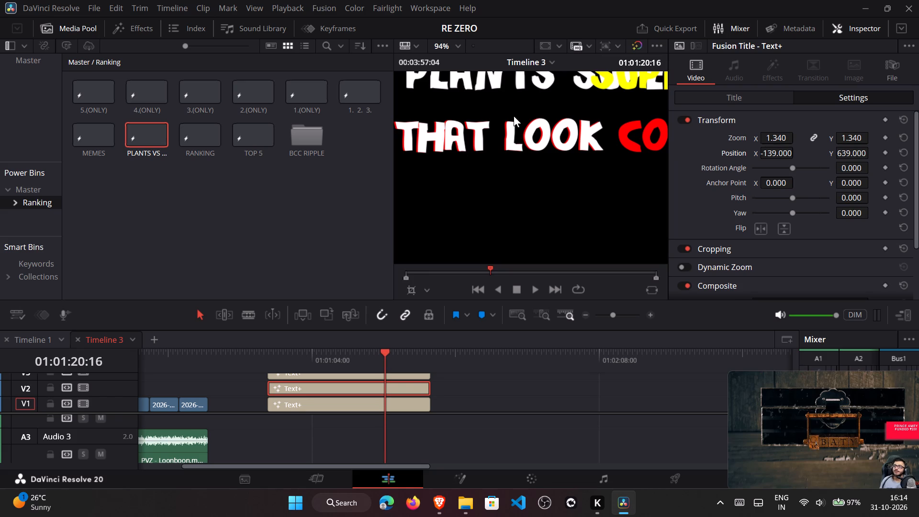
scroll(644, 80, down, 6)
scroll(541, 98, up, 8)
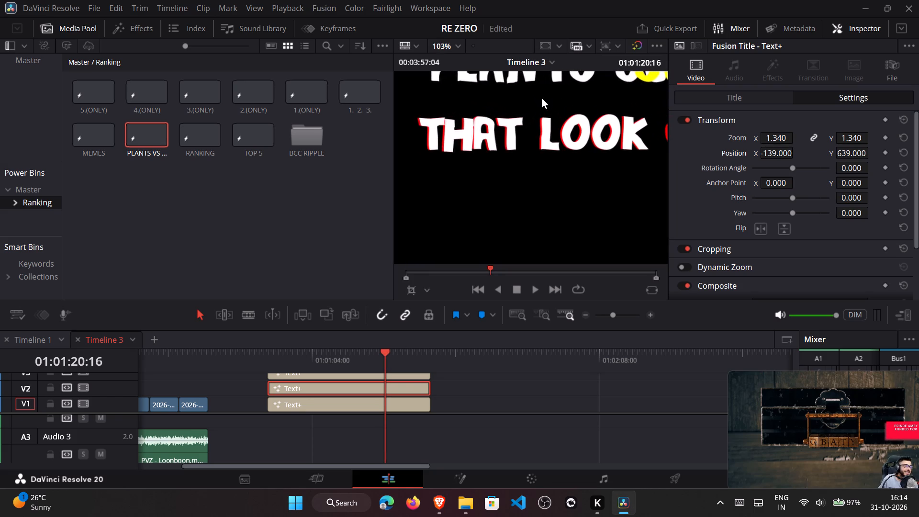
scroll(541, 98, up, 2)
click(769, 152)
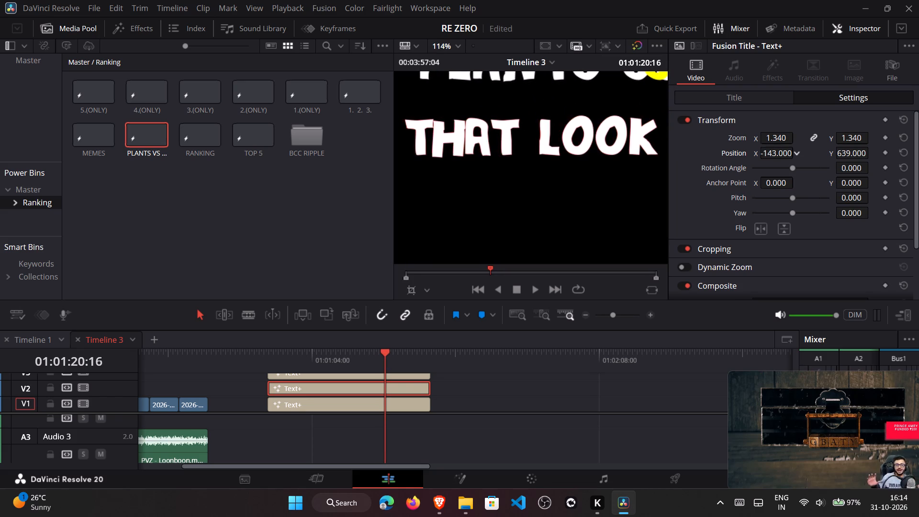
scroll(494, 118, up, 3)
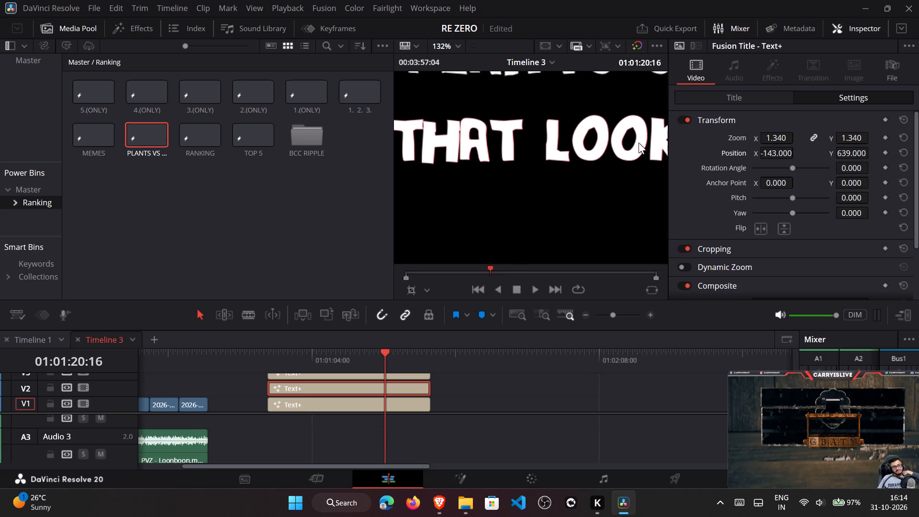
click(781, 157)
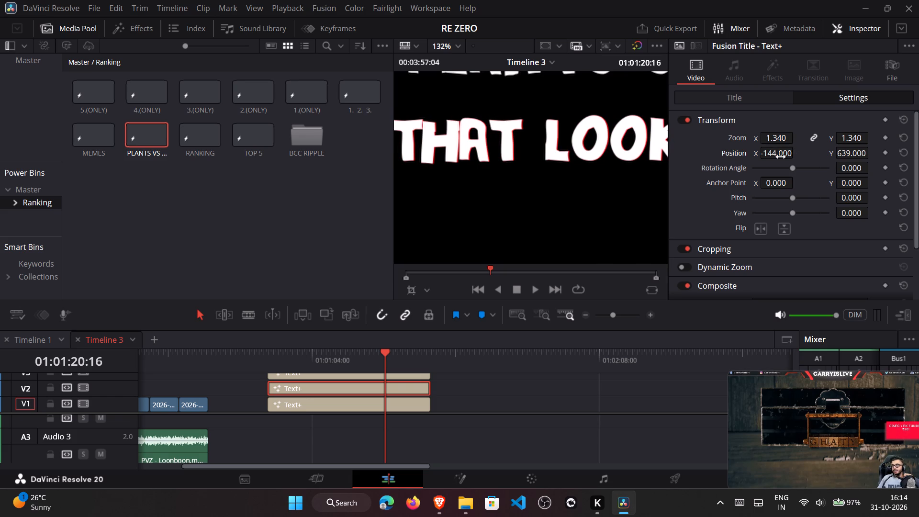
click(781, 157)
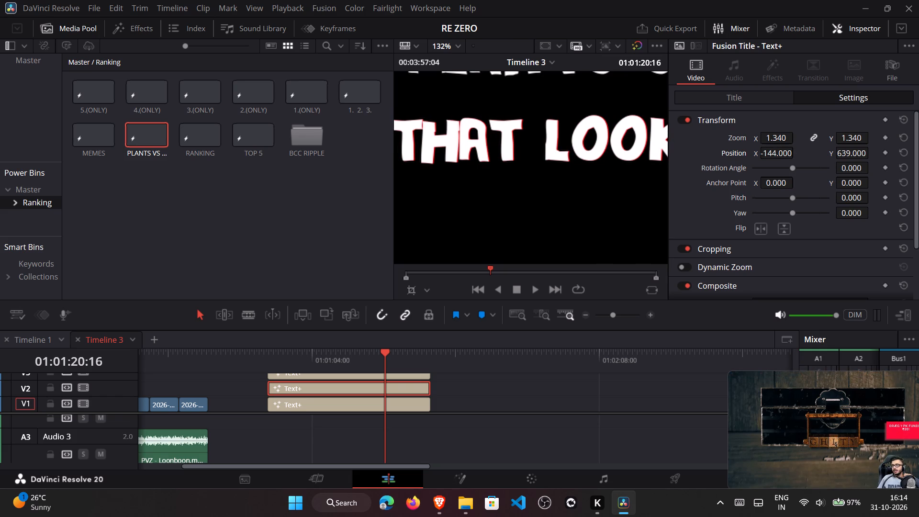
Set the yellow "super" title's position X on track V4 to 132 so it covers the white word "super".
scroll(598, 154, down, 10)
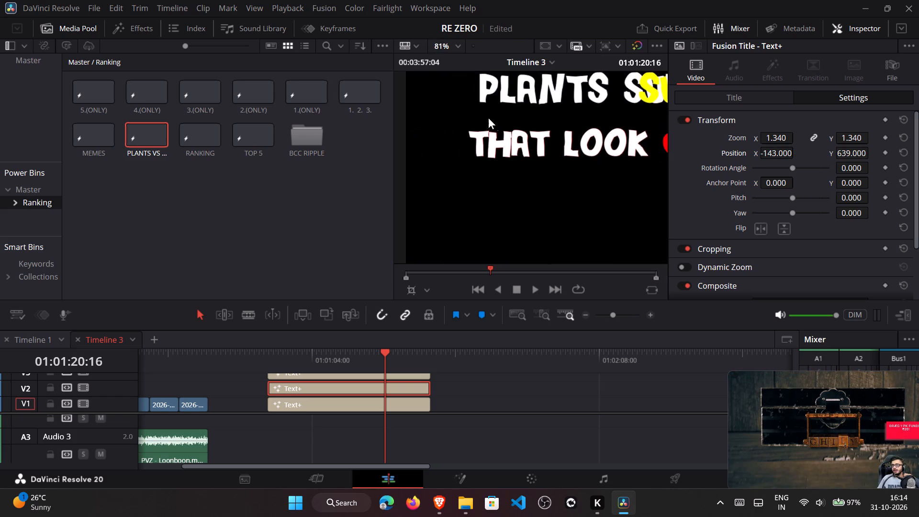
scroll(488, 118, down, 15)
scroll(579, 73, up, 13)
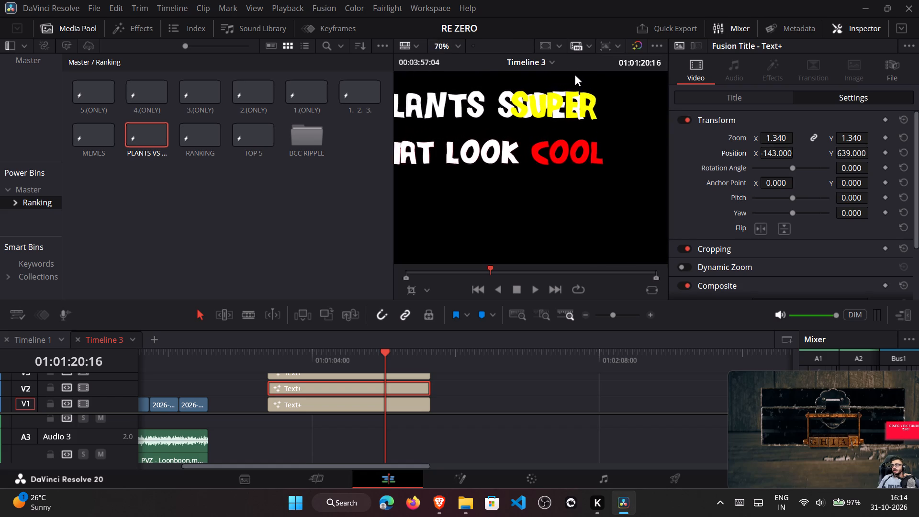
scroll(575, 75, up, 2)
scroll(477, 90, up, 7)
scroll(352, 403, up, 2)
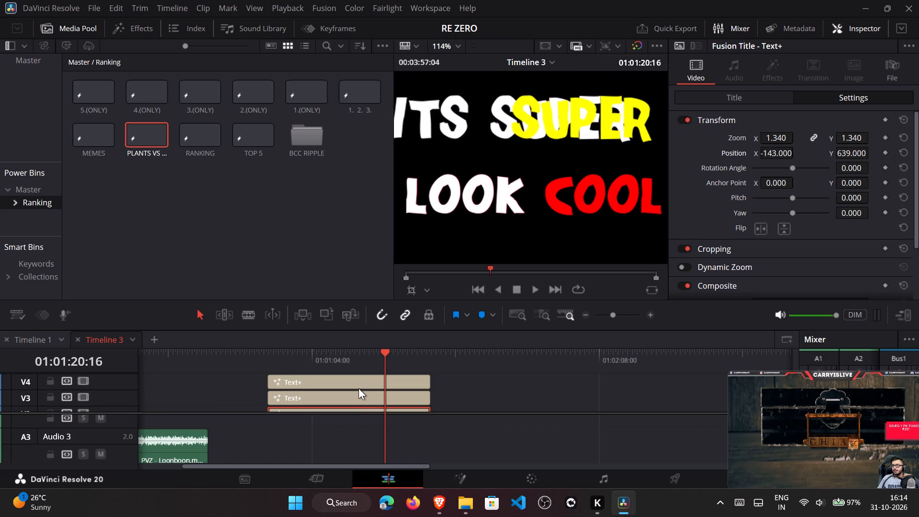
click(361, 384)
click(748, 98)
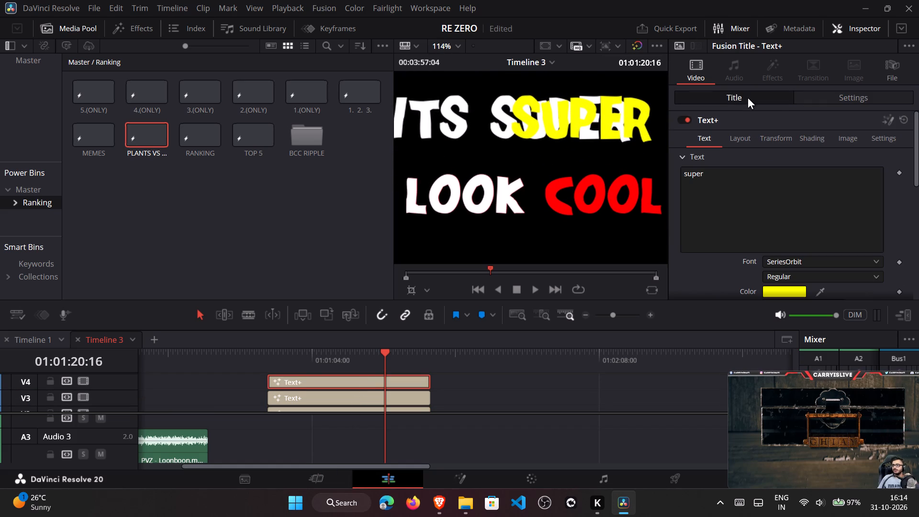
click(823, 94)
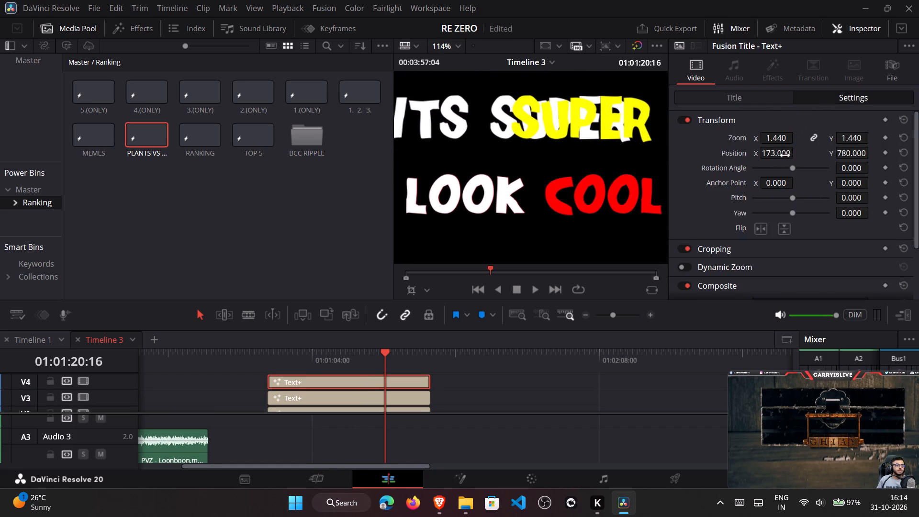
drag(785, 156, 761, 162)
scroll(550, 88, up, 8)
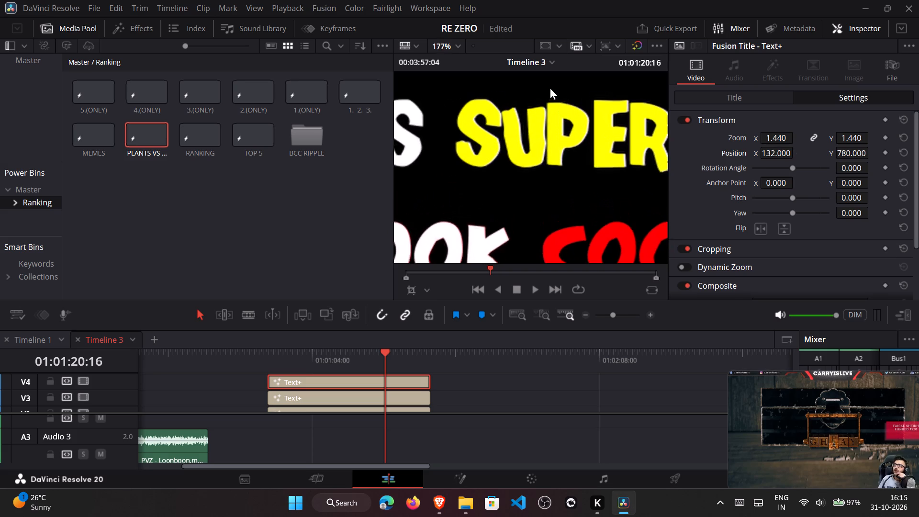
Set the yellow "super" title's position X on track V4 to 135 so it covers the white word, and fit the viewer.
scroll(550, 88, up, 5)
scroll(474, 123, down, 4)
scroll(426, 102, down, 4)
scroll(495, 96, up, 7)
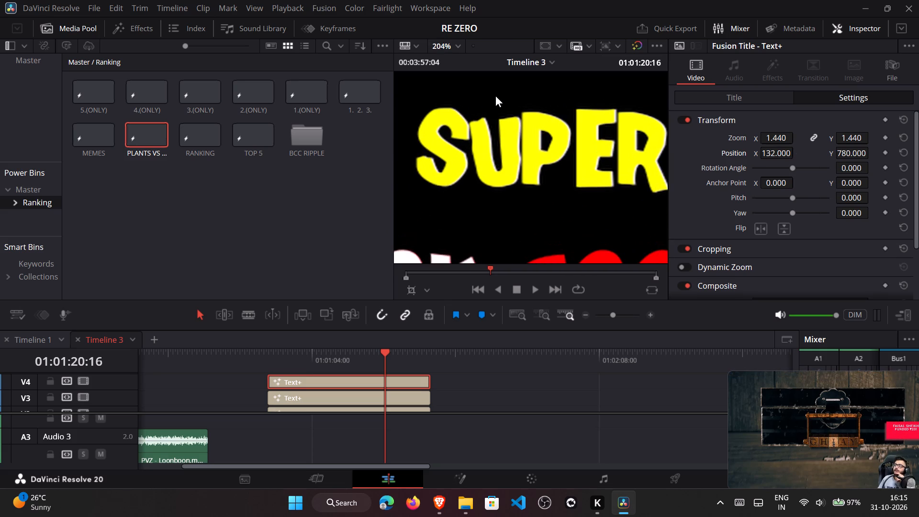
scroll(495, 96, up, 1)
drag(767, 150, 772, 153)
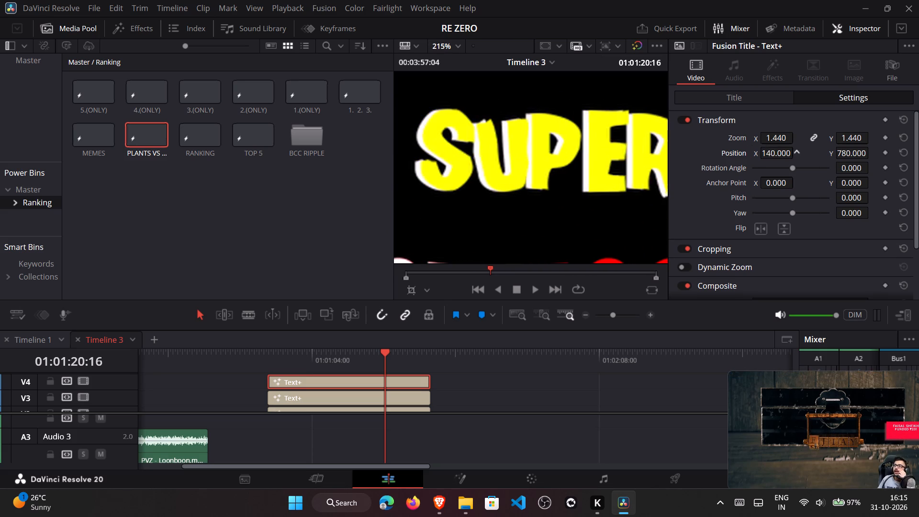
drag(772, 153, 768, 155)
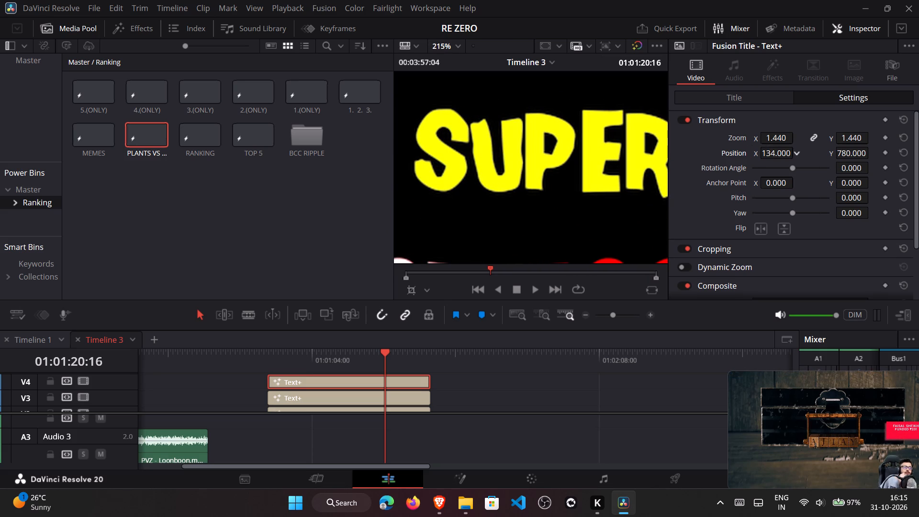
drag(768, 155, 769, 155)
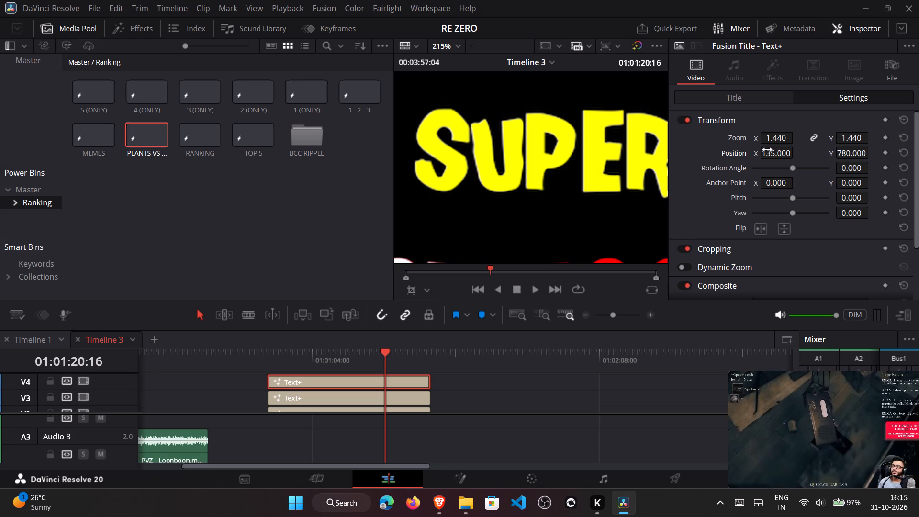
scroll(510, 219, down, 4)
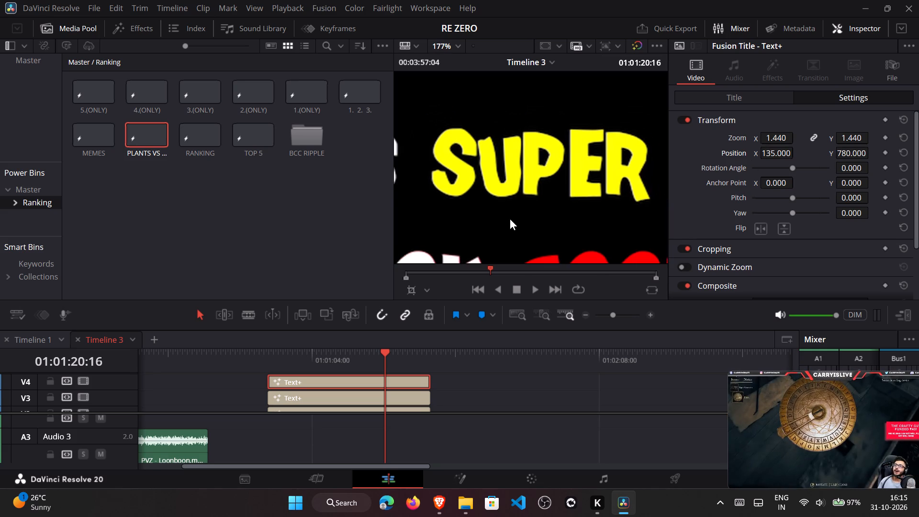
scroll(510, 219, down, 11)
scroll(462, 181, down, 10)
click(440, 50)
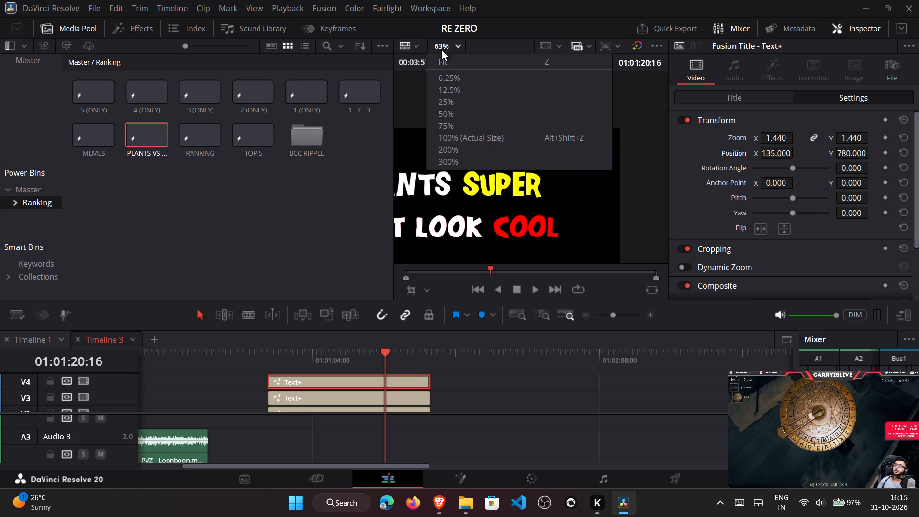
click(448, 56)
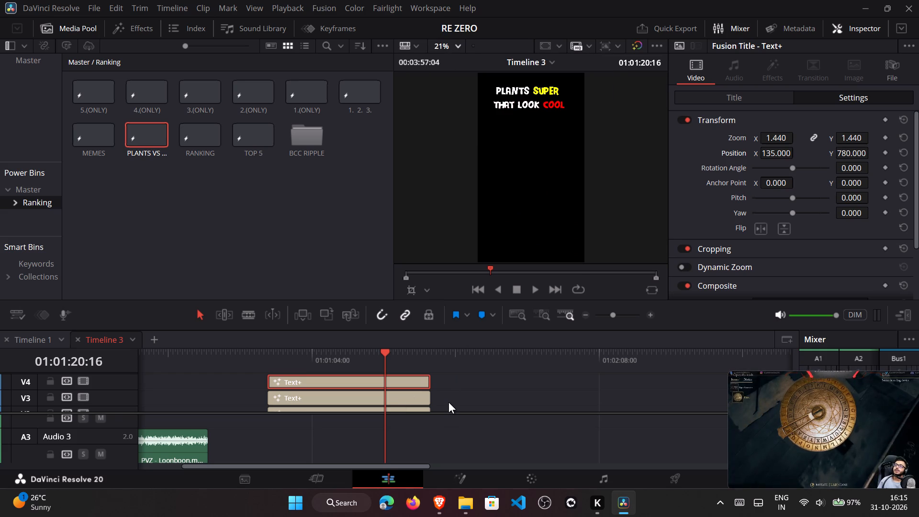
Set the zoom of the white "Plants super" title on track V3 to 1.800.
scroll(448, 402, down, 2)
scroll(448, 402, up, 1)
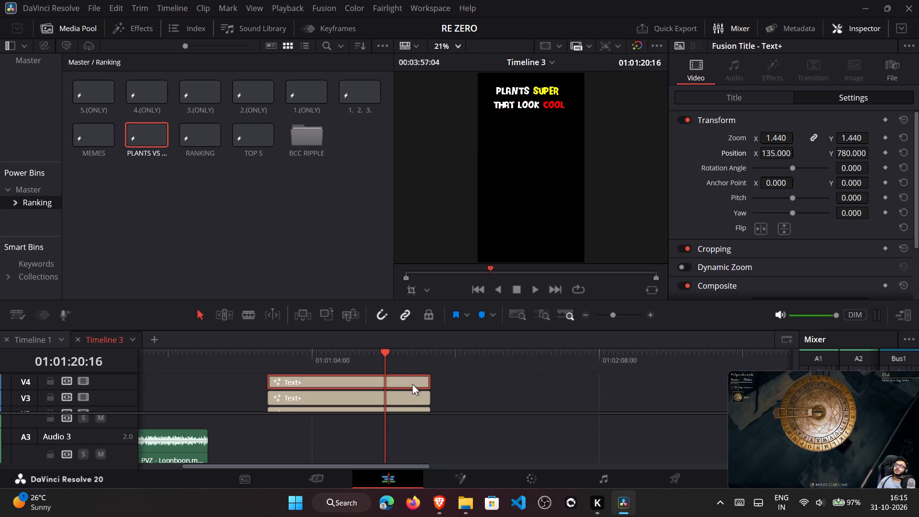
click(754, 102)
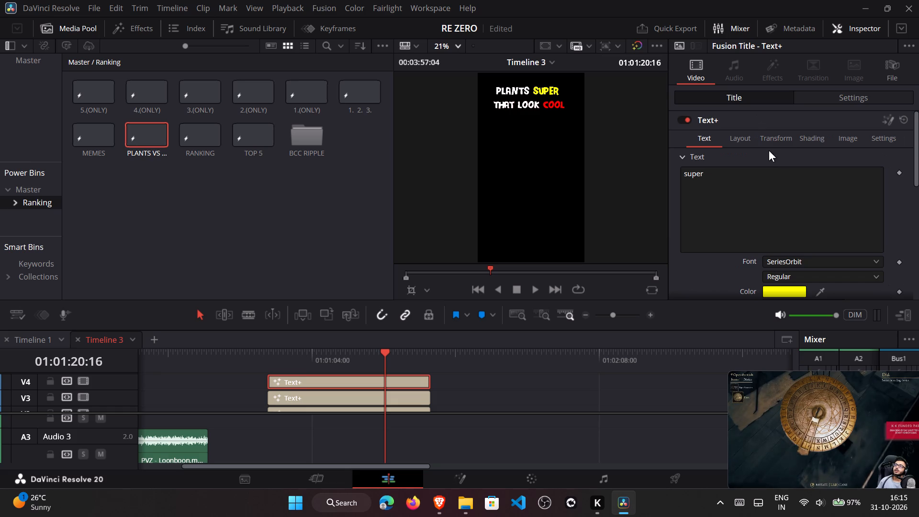
click(827, 99)
click(783, 135)
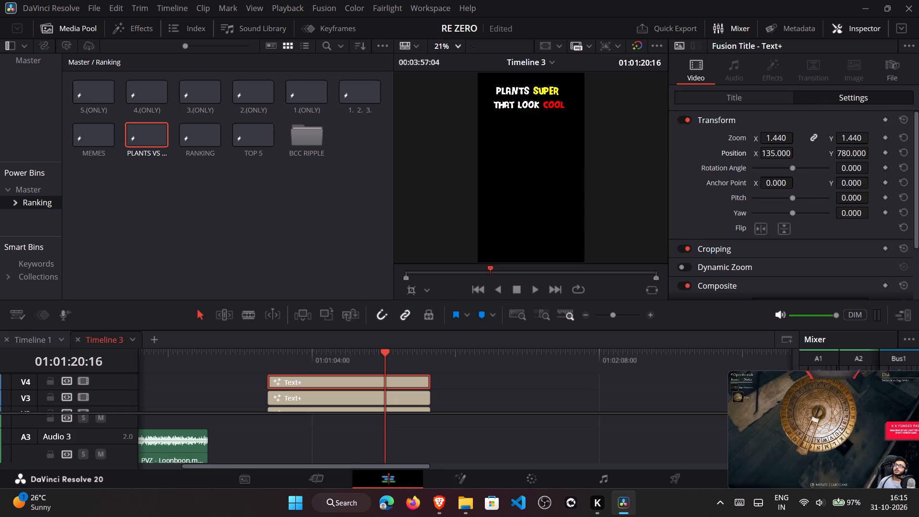
click(429, 388)
click(420, 396)
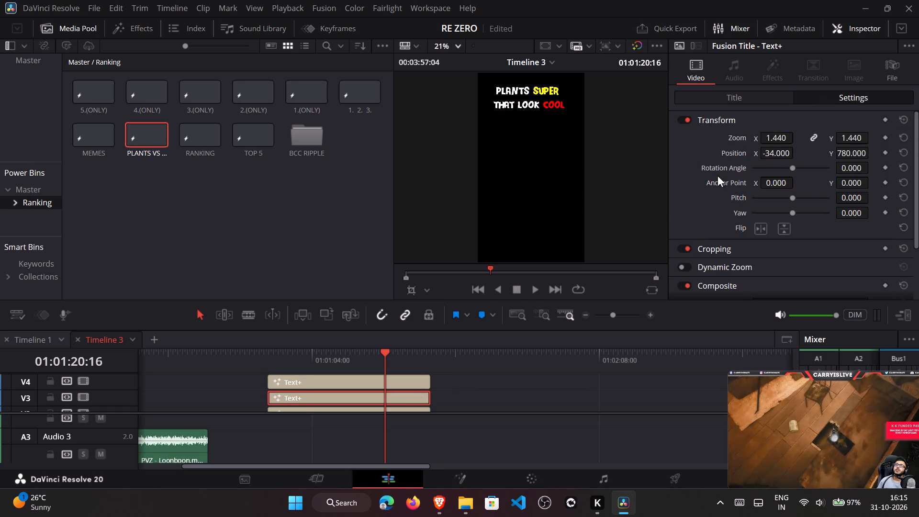
drag(779, 141, 779, 141)
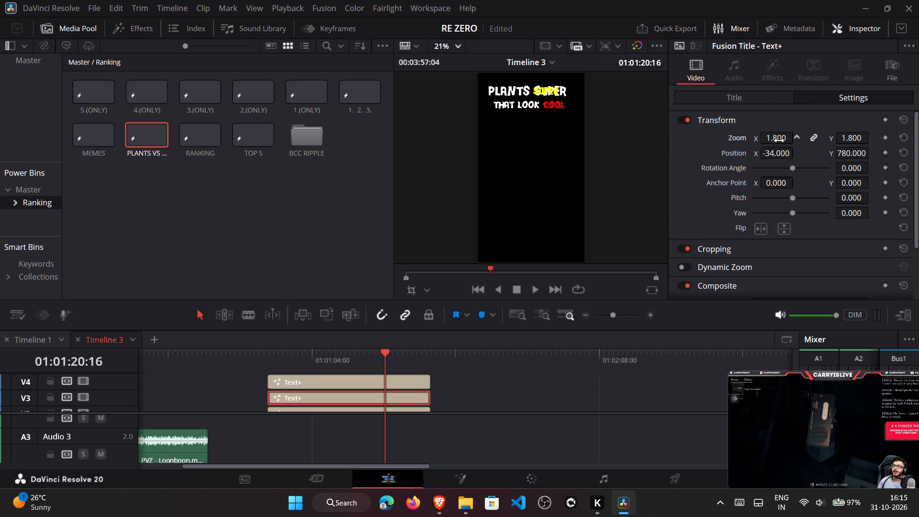
drag(779, 141, 801, 136)
Select all four stacked title clips and move them up together to tracks V5 through V8.
drag(468, 385, 435, 379)
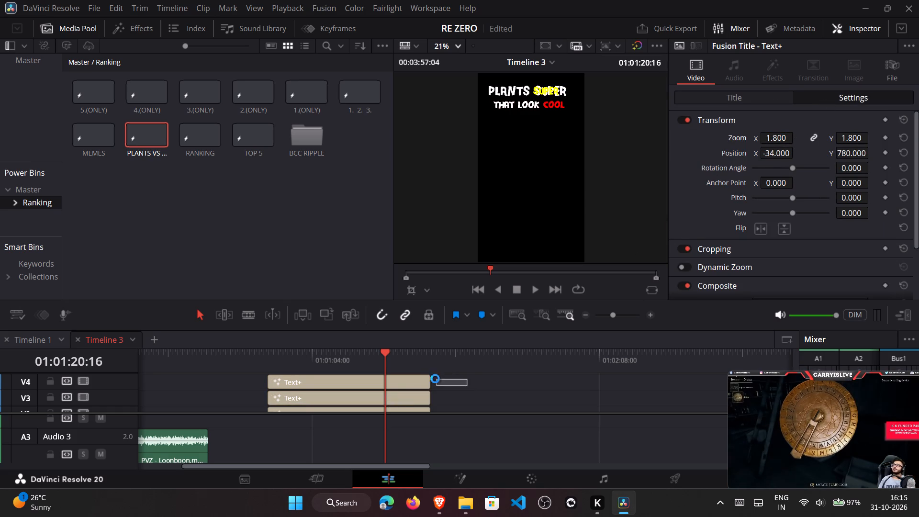
drag(435, 379, 365, 419)
drag(296, 388, 296, 386)
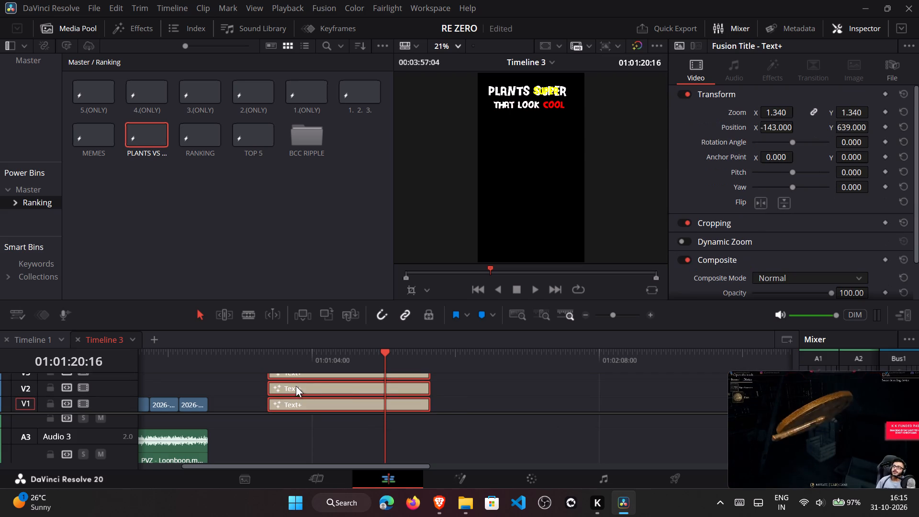
drag(296, 386, 296, 380)
scroll(296, 398, down, 2)
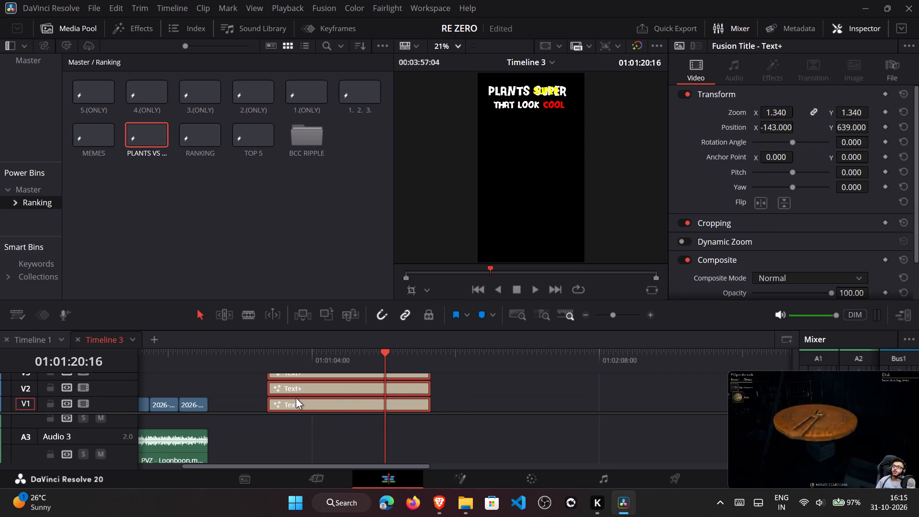
drag(299, 399, 299, 392)
scroll(299, 392, down, 2)
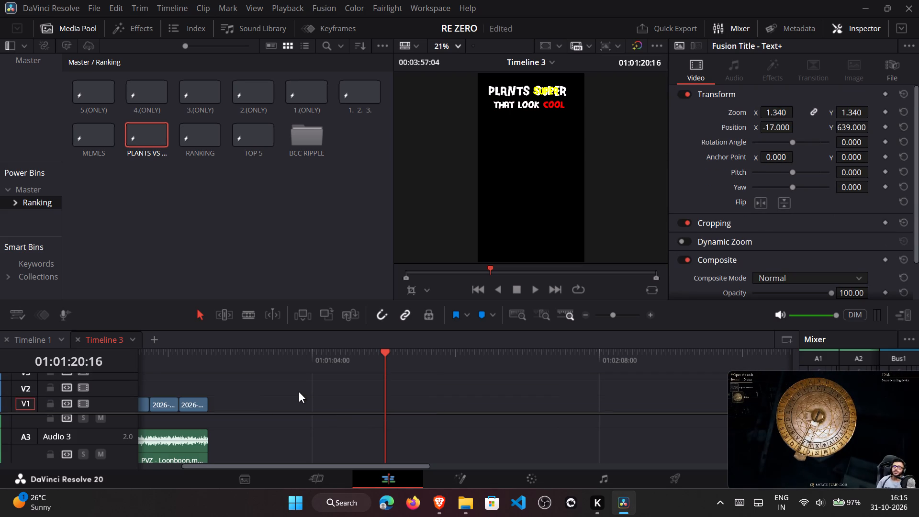
scroll(299, 392, up, 7)
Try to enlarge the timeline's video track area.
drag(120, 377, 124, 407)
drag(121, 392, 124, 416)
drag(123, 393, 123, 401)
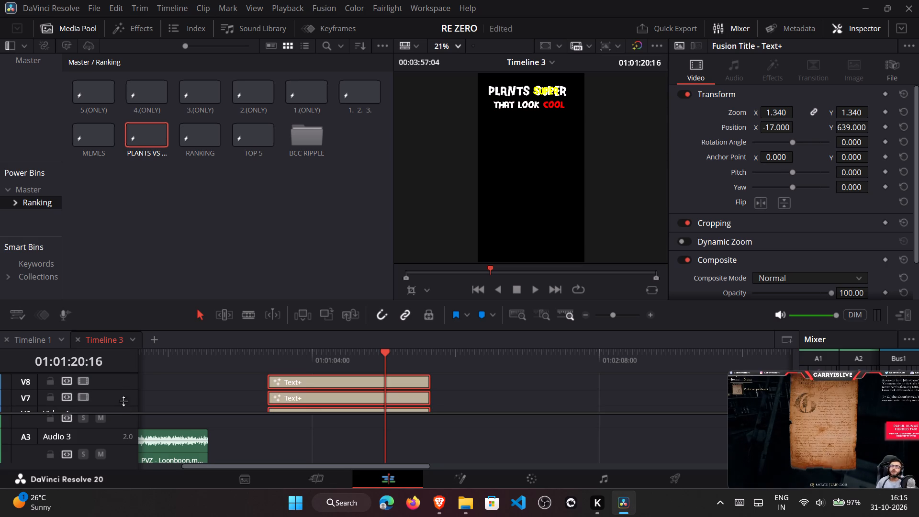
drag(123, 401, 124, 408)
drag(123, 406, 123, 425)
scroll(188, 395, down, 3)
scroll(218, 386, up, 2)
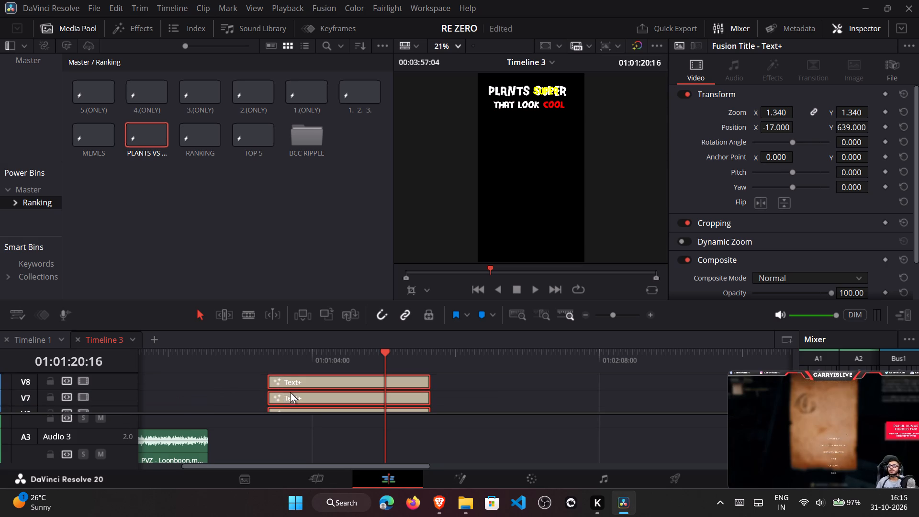
Move the four stacked titles down to tracks V2 through V5, starting at the beginning of the timeline above the gameplay clips.
drag(291, 393, 291, 405)
scroll(282, 398, down, 2)
scroll(287, 380, up, 1)
drag(121, 390, 122, 432)
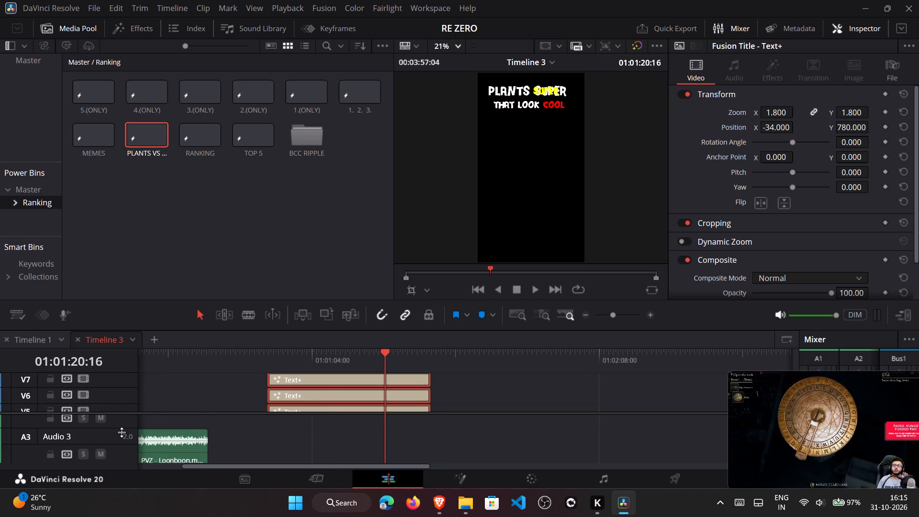
drag(122, 432, 136, 432)
drag(322, 395, 319, 407)
scroll(301, 395, down, 1)
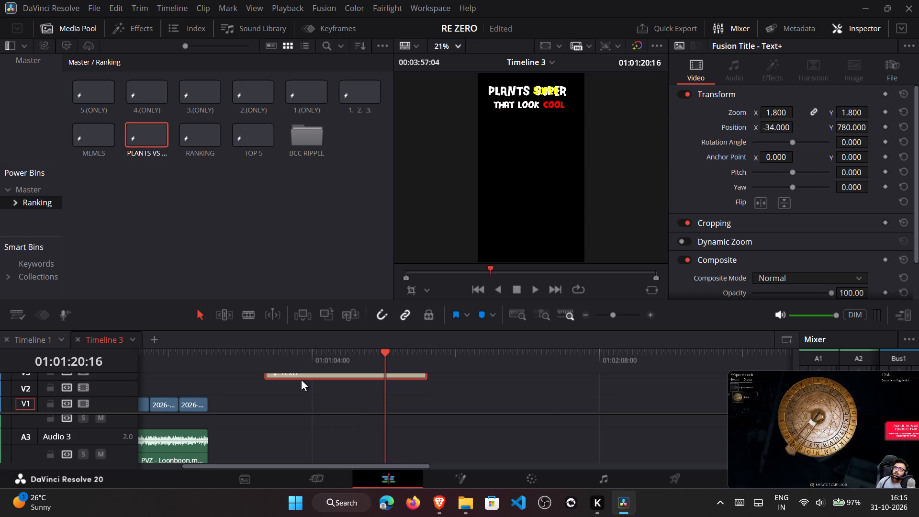
drag(301, 378, 135, 390)
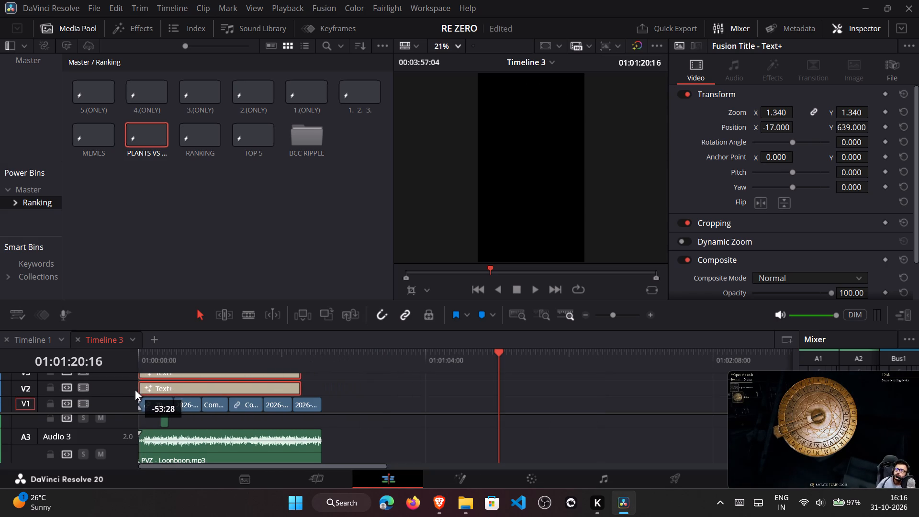
drag(135, 390, 130, 390)
scroll(327, 379, up, 1)
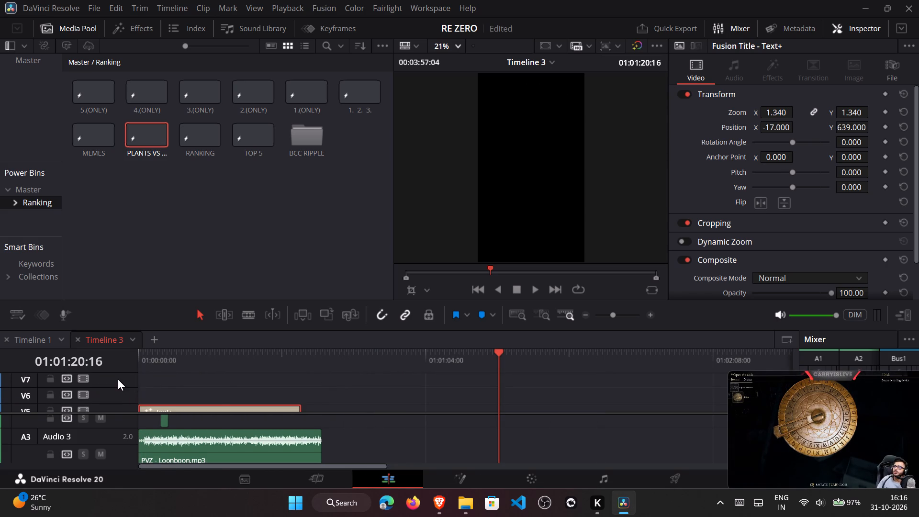
Delete two of the three empty video tracks above the titles.
right_click(118, 379)
click(146, 457)
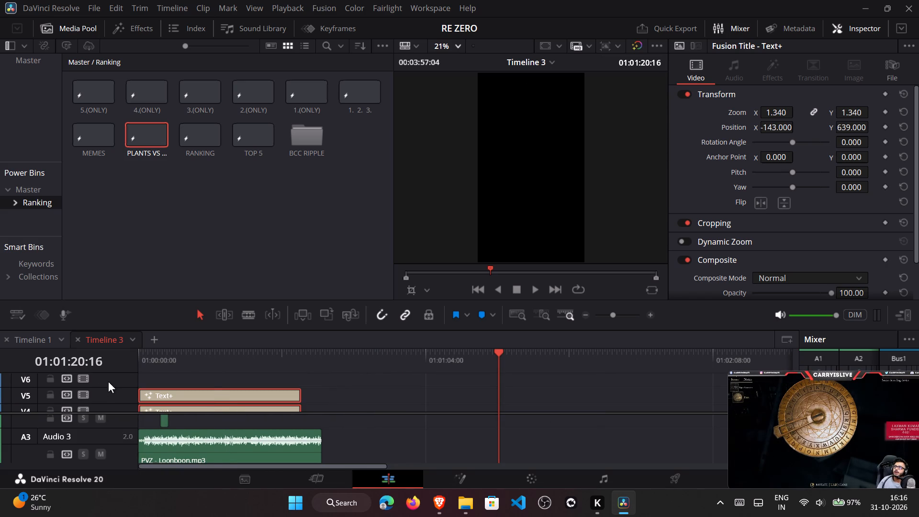
right_click(108, 382)
click(130, 458)
Enlarge the timeline's video track area to show more of the stacked tracks at once.
scroll(193, 385, up, 3)
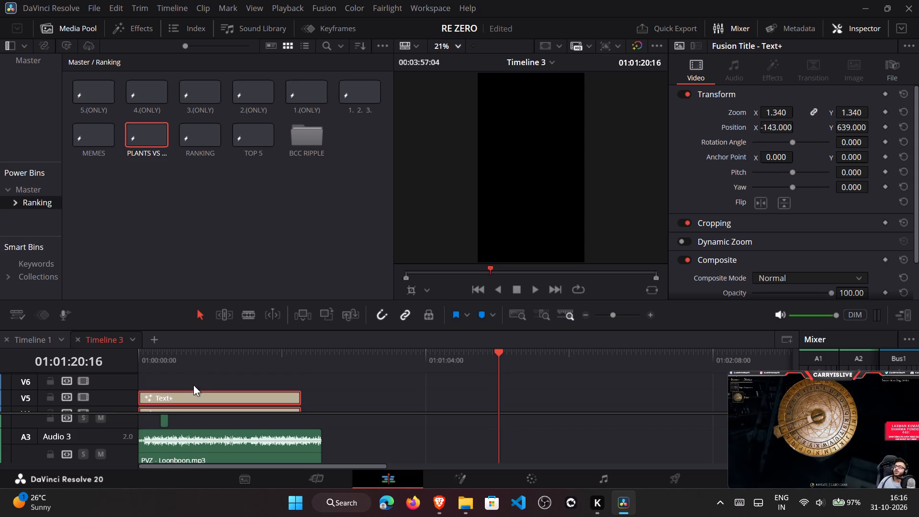
drag(125, 412, 117, 435)
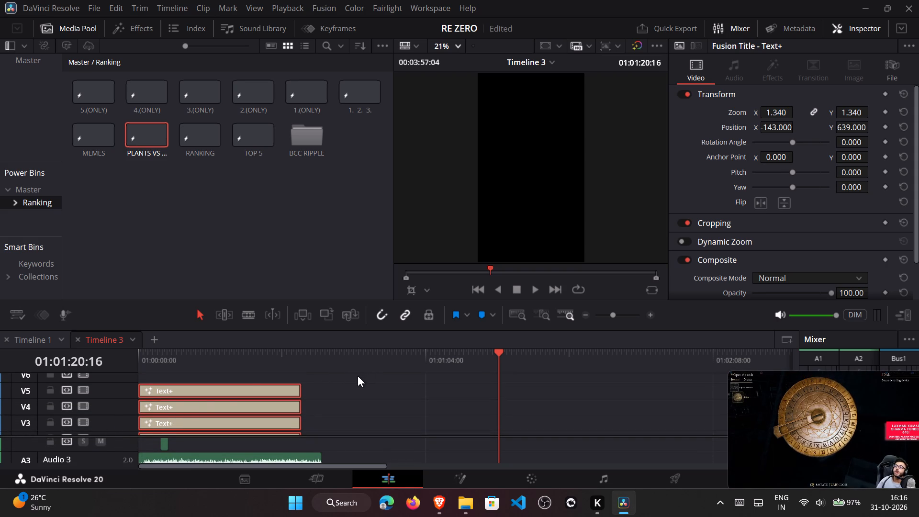
scroll(358, 376, down, 4)
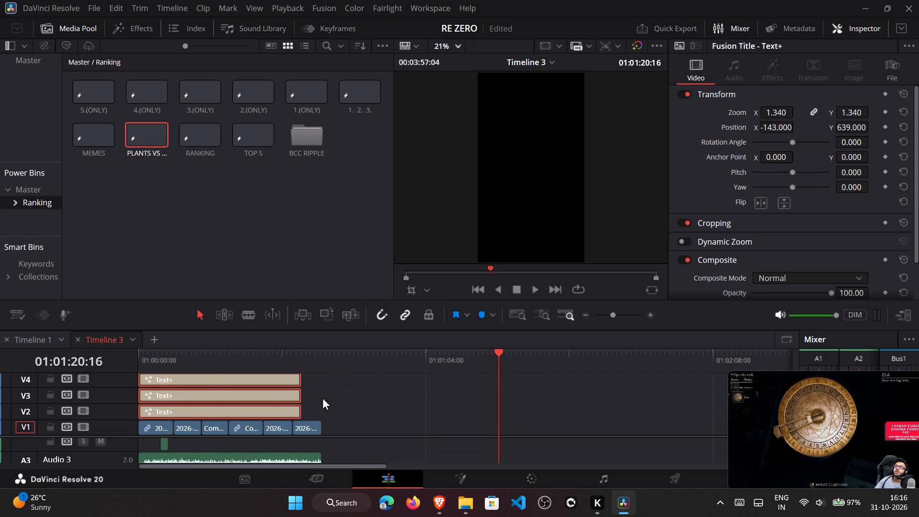
With the playhead at 01:00:14:11 over the gameplay, set the zoom of the white "Plants super" title on track V4 to 1.880.
click(208, 362)
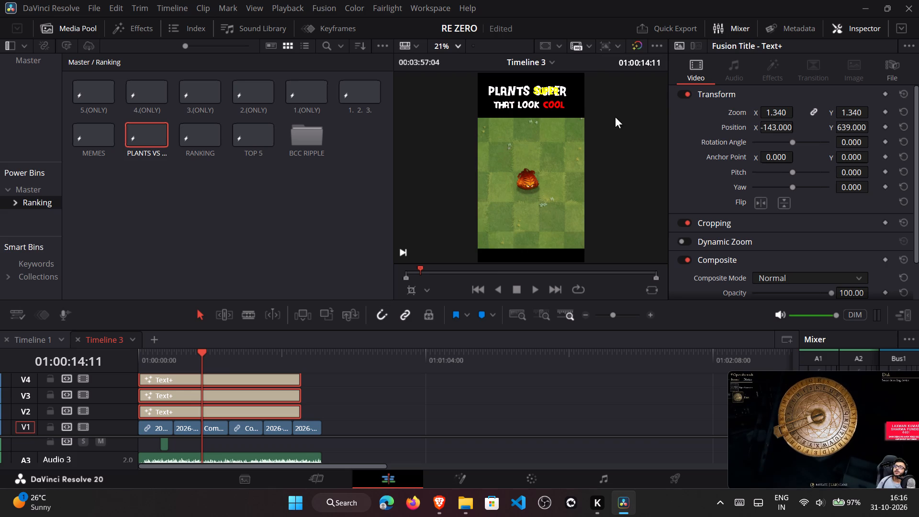
click(336, 408)
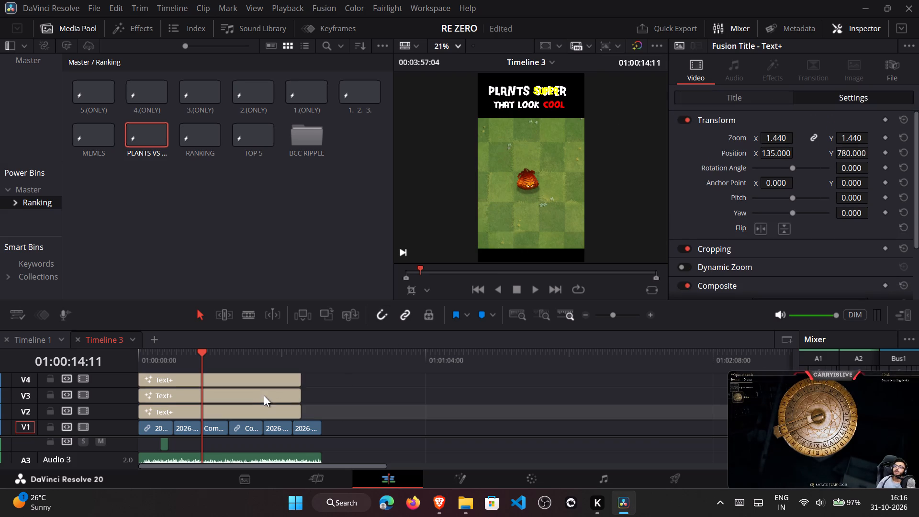
scroll(264, 395, up, 1)
click(237, 397)
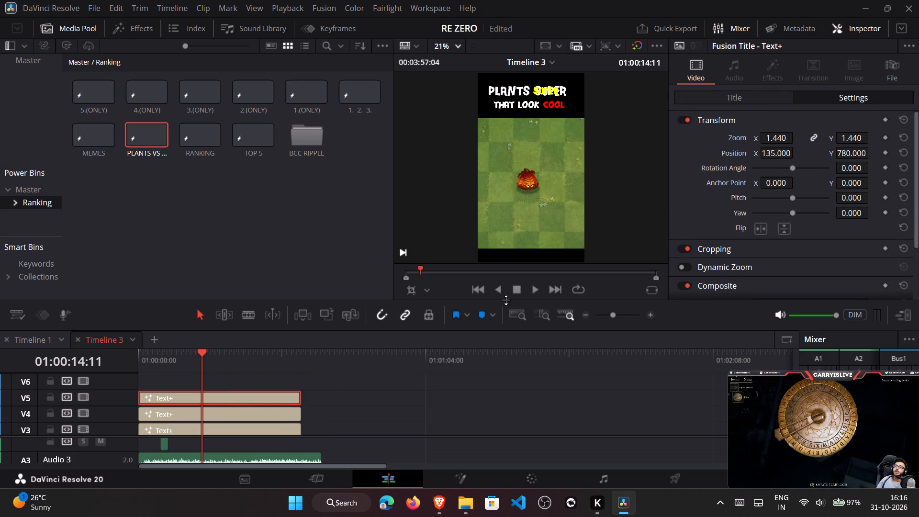
click(696, 110)
click(702, 102)
click(844, 93)
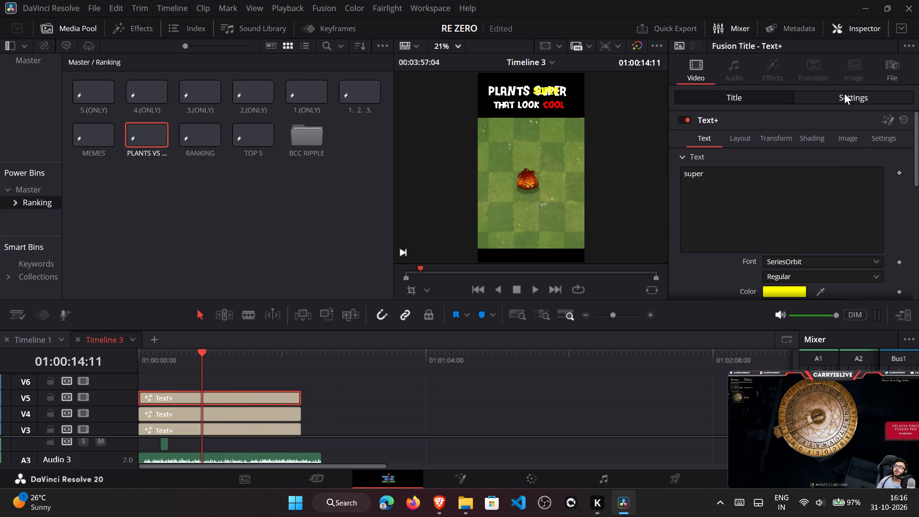
click(247, 413)
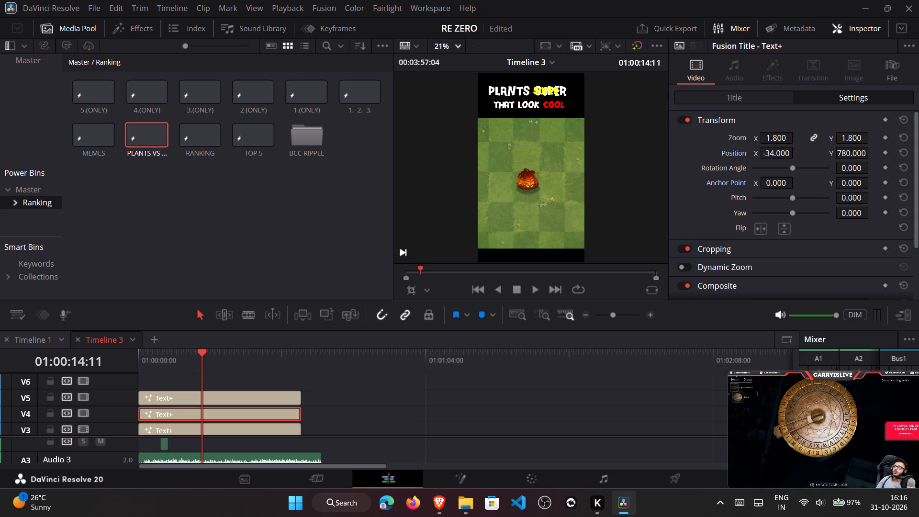
drag(782, 142, 786, 142)
Set the zoom of the red "That look cool" title on track V2 to 1.820.
scroll(280, 427, down, 1)
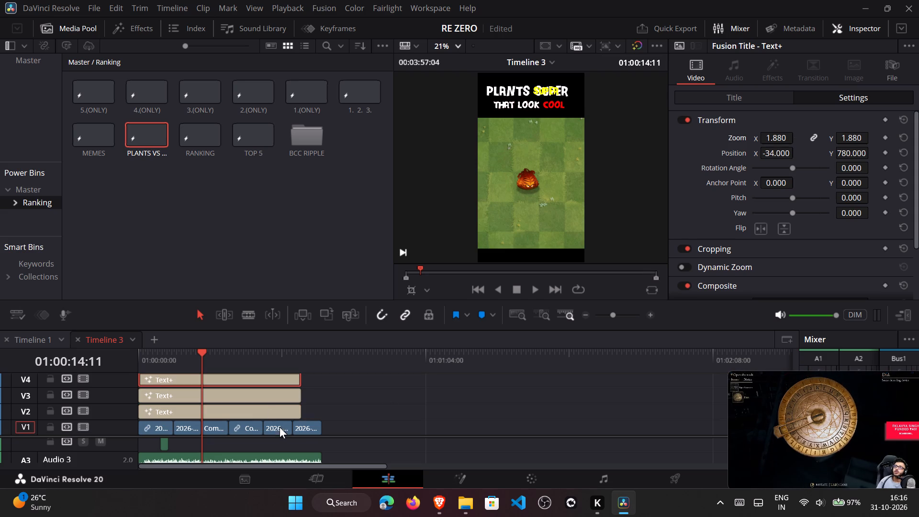
click(266, 397)
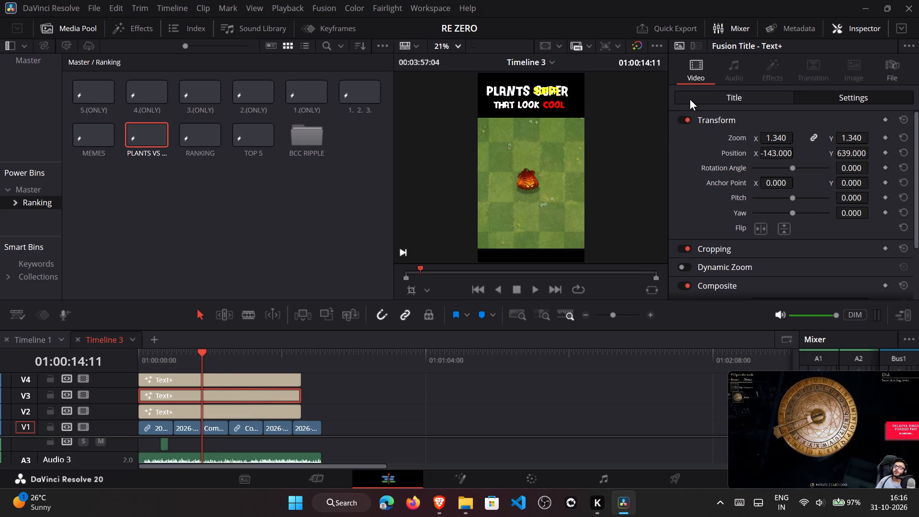
click(690, 99)
click(807, 99)
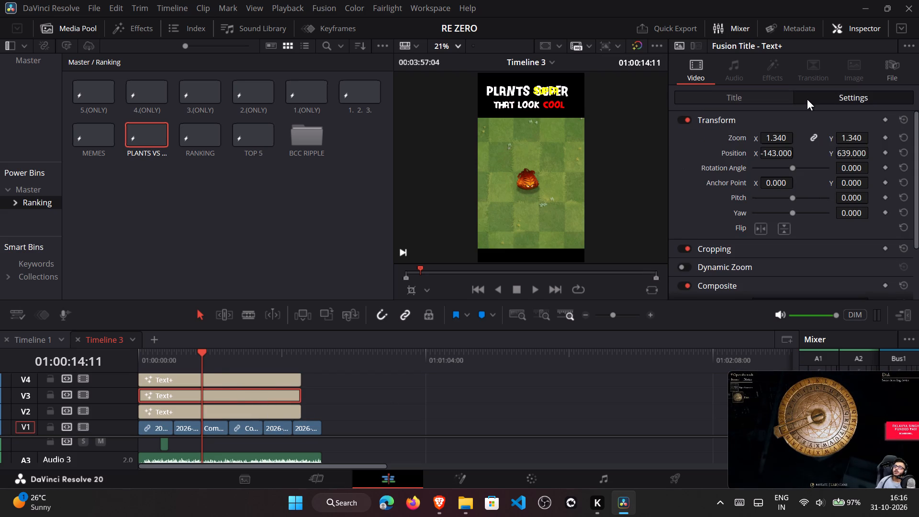
click(225, 419)
click(228, 413)
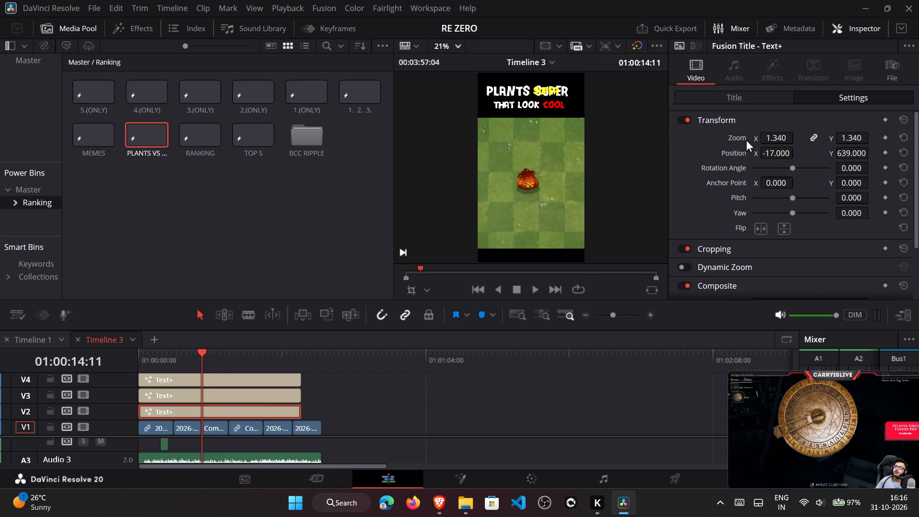
drag(768, 140, 787, 134)
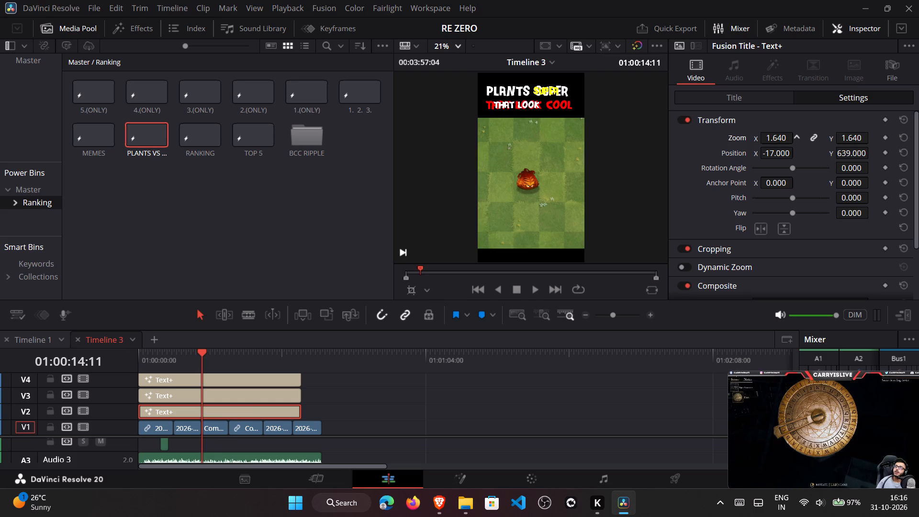
drag(787, 134, 789, 134)
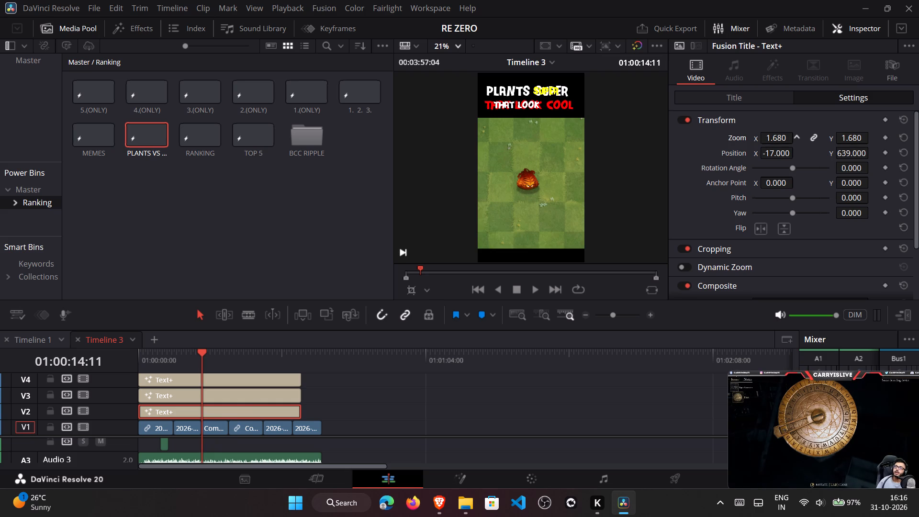
drag(789, 134, 797, 130)
Reposition the red "That look cool" title on V2 to X 3.000 and Y 626.000.
drag(852, 154, 846, 157)
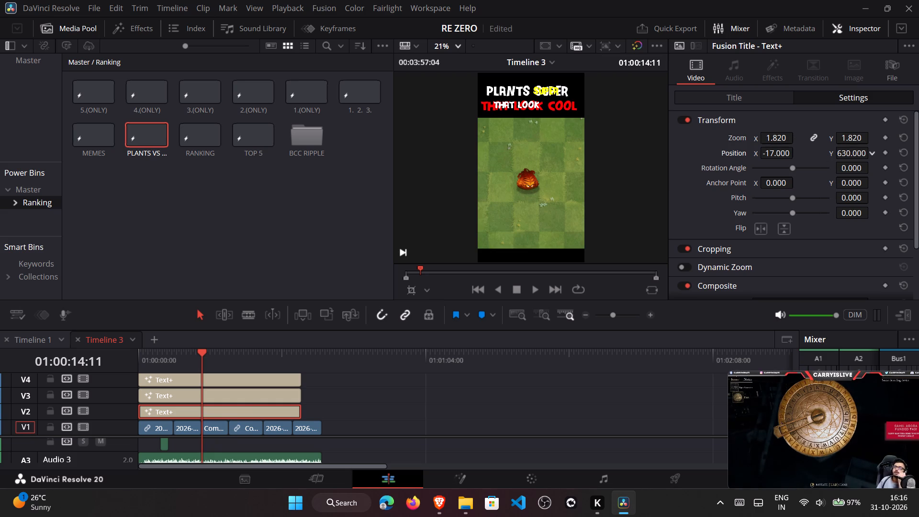
drag(846, 157, 844, 158)
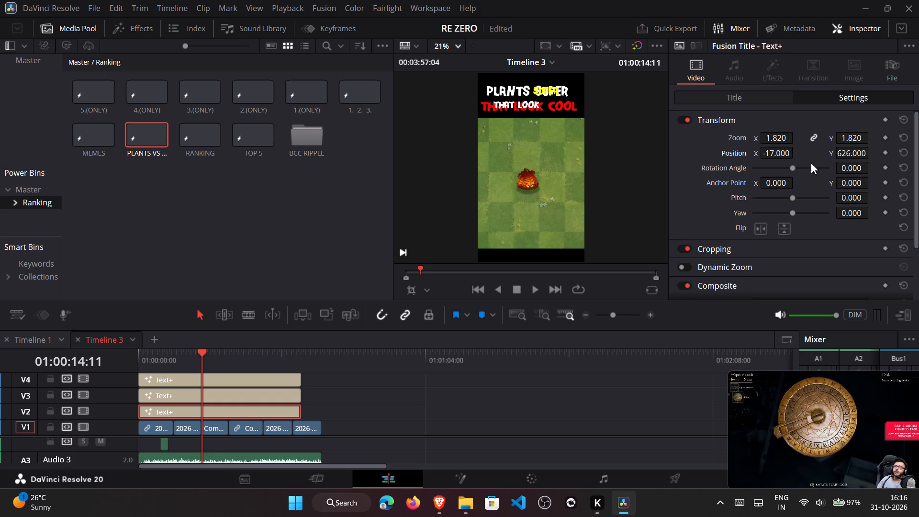
drag(782, 157, 793, 157)
Shift the white "Plants super" title on track V4 horizontally to position X -16.000.
click(241, 383)
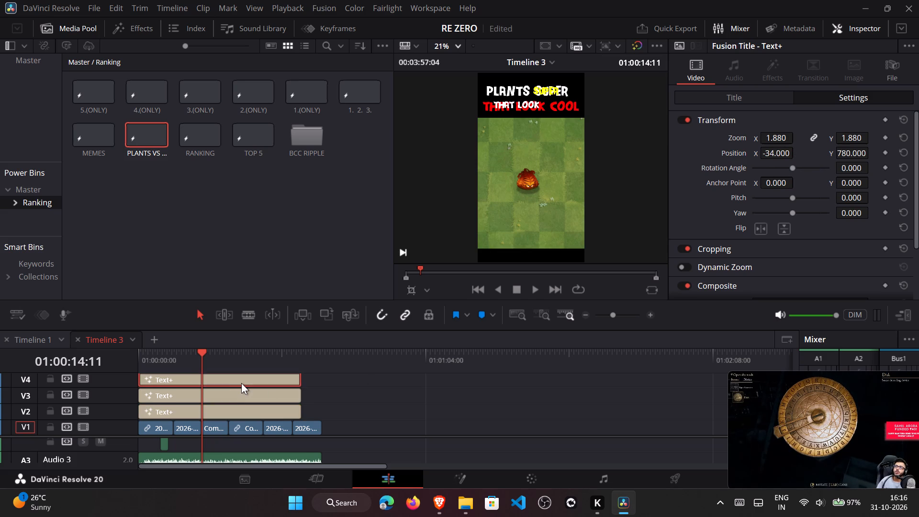
scroll(241, 383, up, 1)
drag(768, 149, 775, 149)
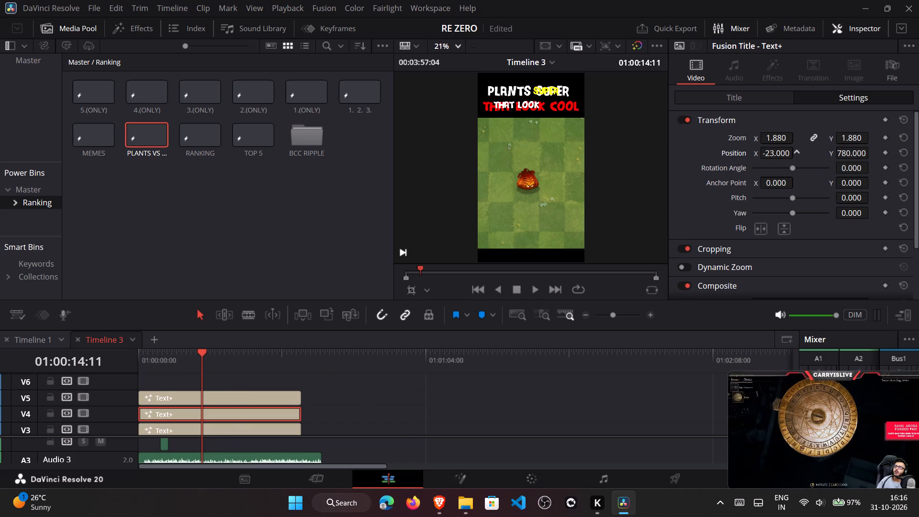
drag(775, 149, 772, 149)
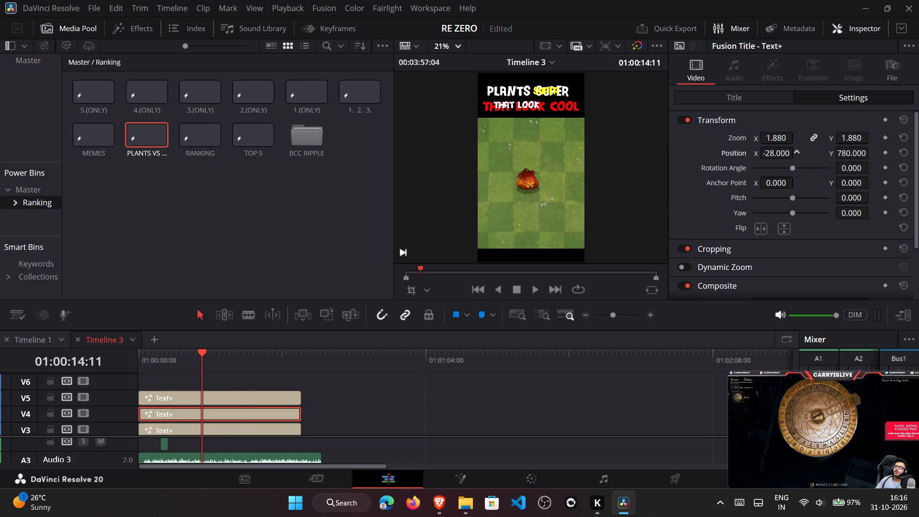
drag(772, 149, 776, 149)
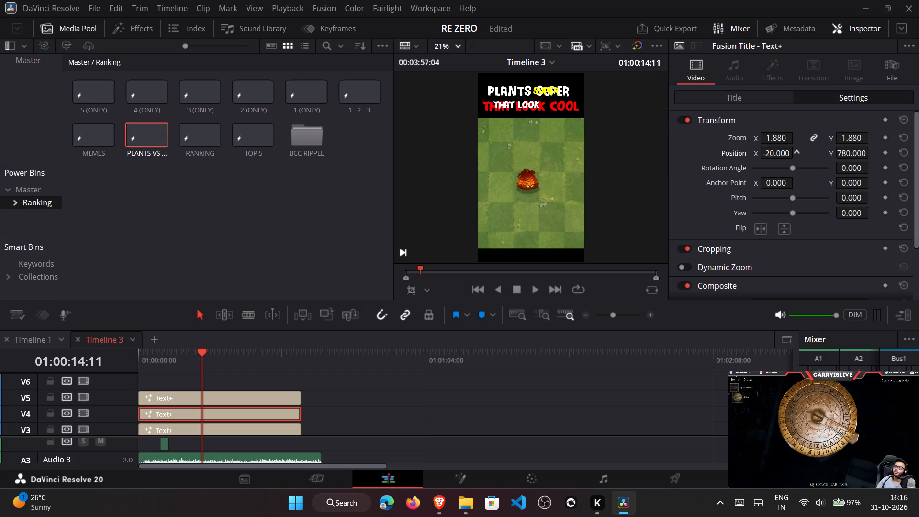
drag(776, 149, 779, 149)
Copy the V4 title's 1.880 zoom value to the yellow "Super" title on track V5.
scroll(574, 96, up, 2)
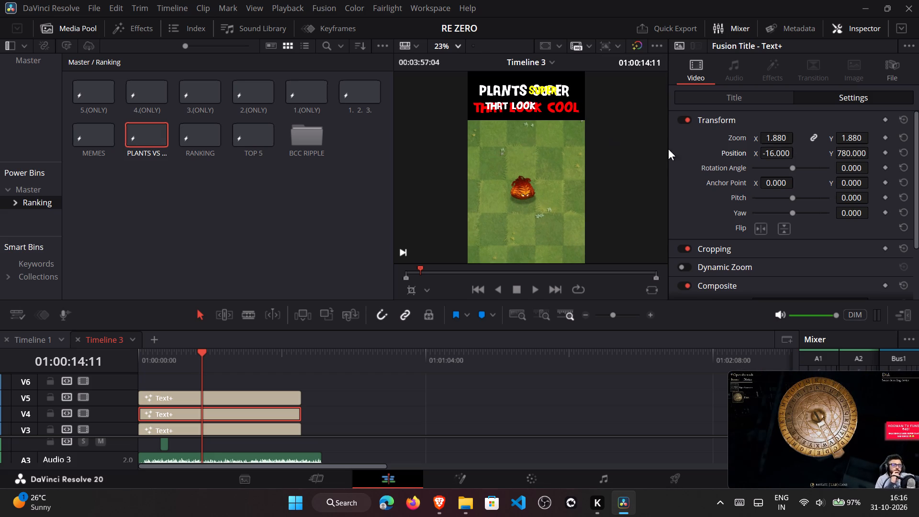
double_click(784, 137)
key(ctrl+c)
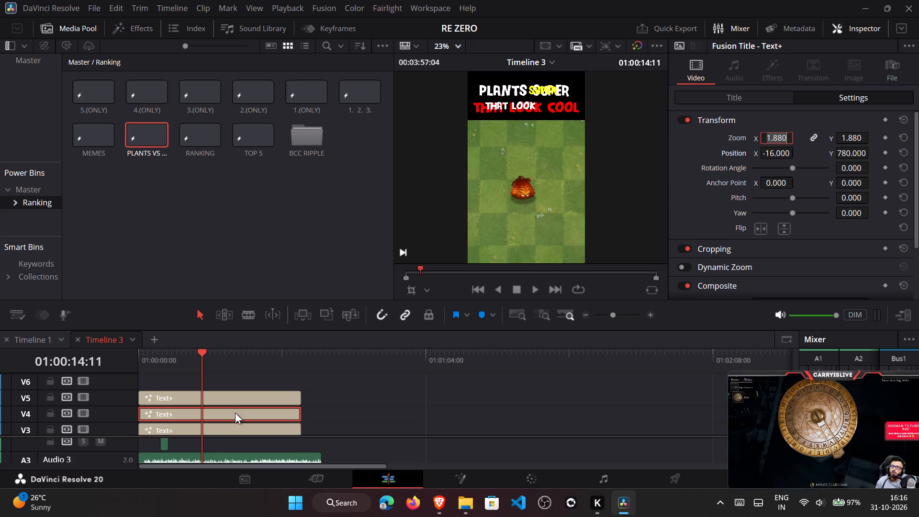
click(247, 393)
double_click(775, 142)
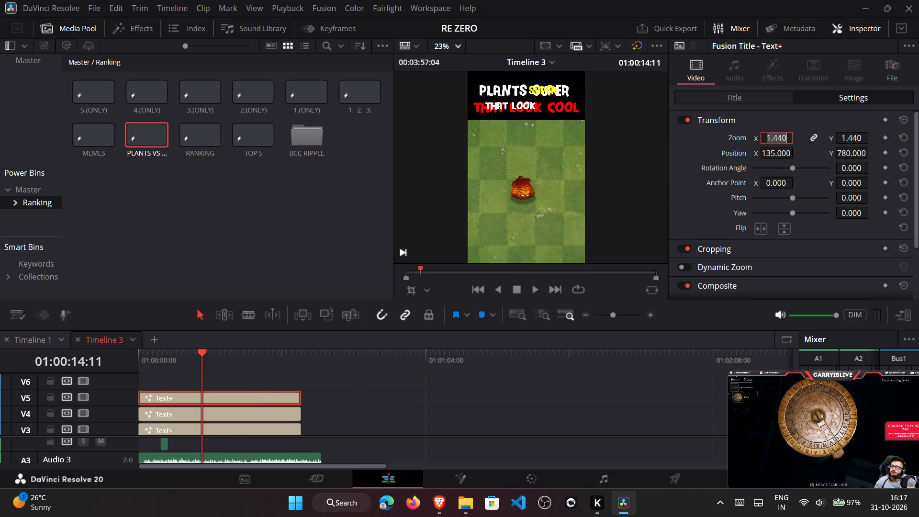
key(ctrl+v)
Copy the V2 title's 1.820 zoom value to the white "That look" title on track V3.
scroll(243, 426, down, 1)
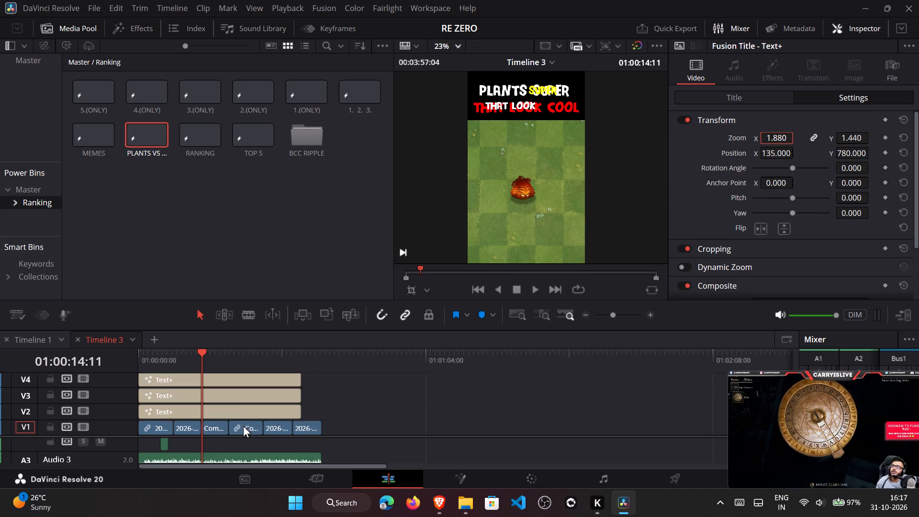
click(244, 412)
double_click(779, 139)
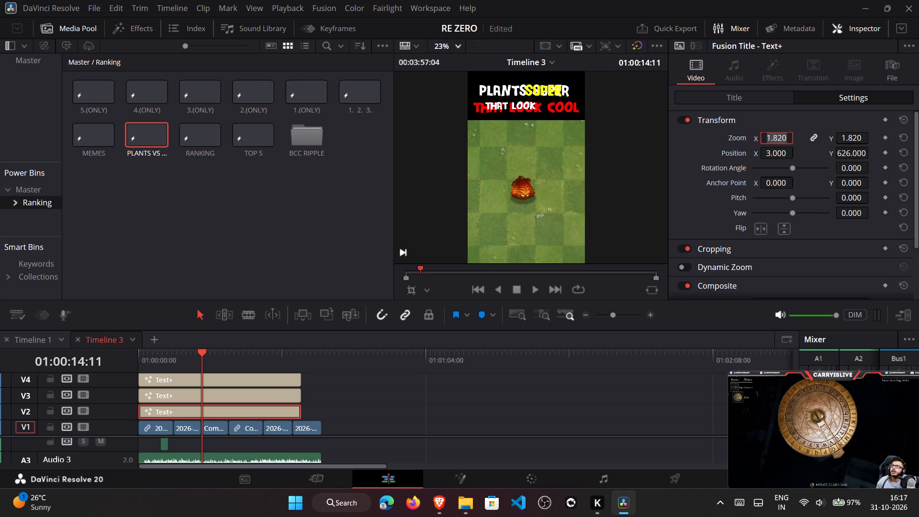
key(ctrl+c)
click(269, 398)
double_click(782, 140)
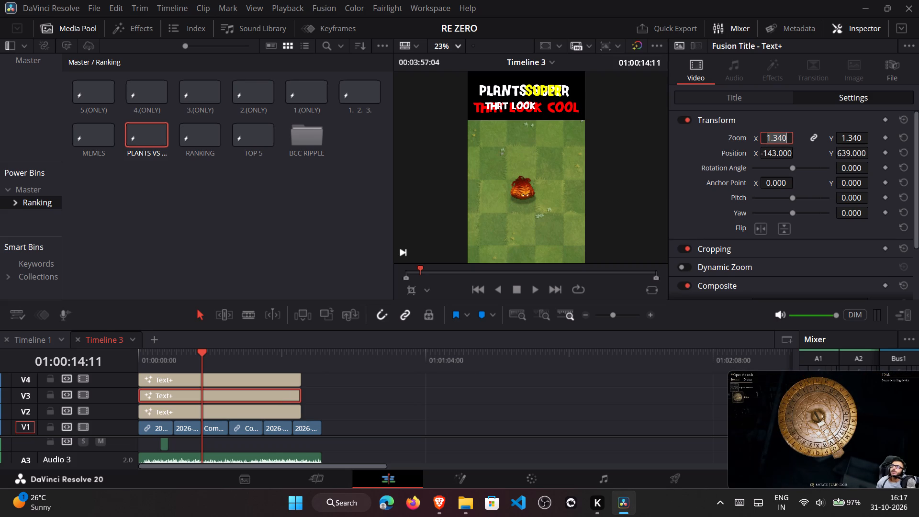
key(ctrl+v)
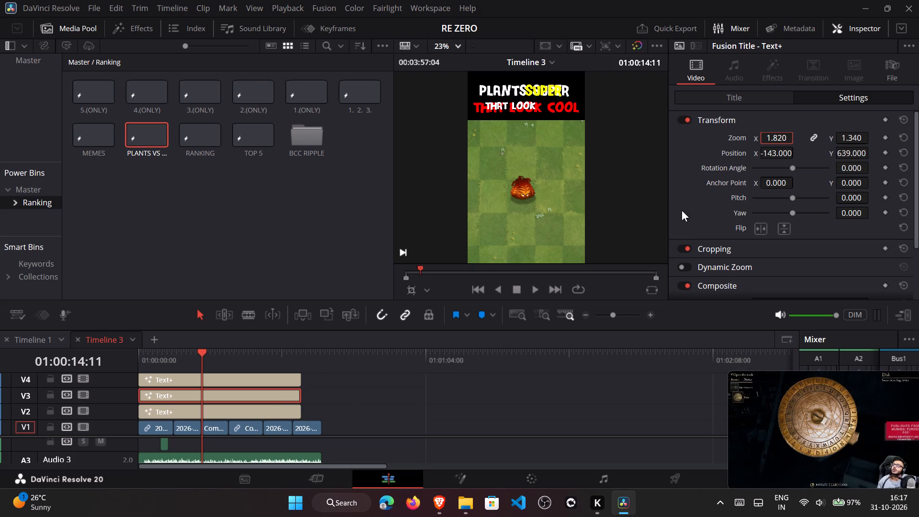
click(682, 213)
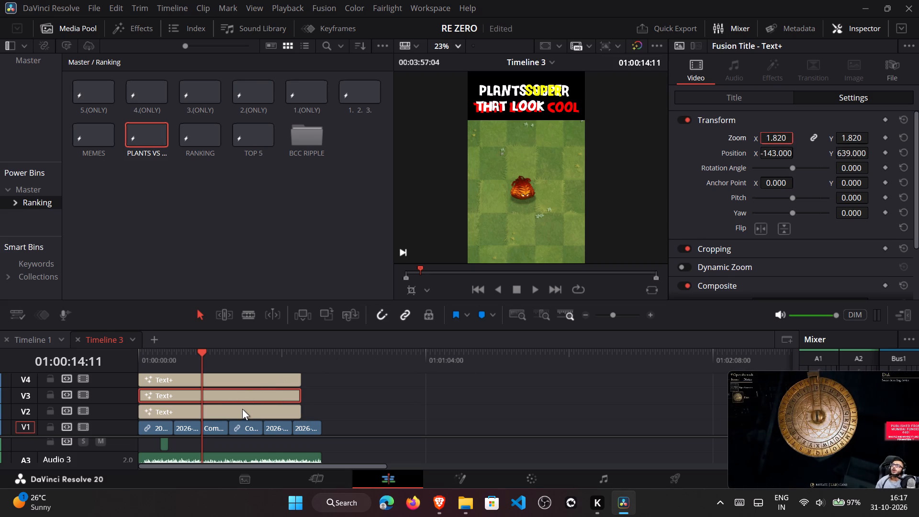
Copy the V2 title's vertical position of 626.000 to the white "That look" title on V3.
click(242, 409)
double_click(846, 151)
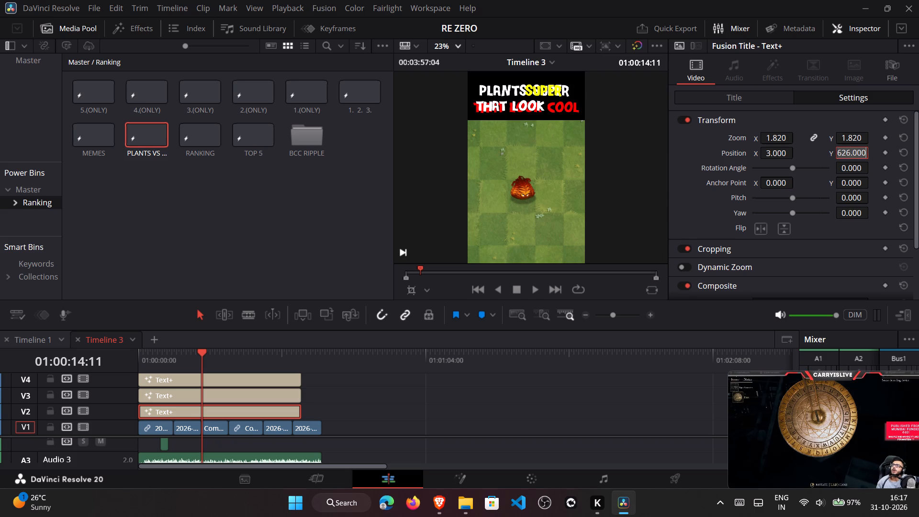
key(ctrl+c)
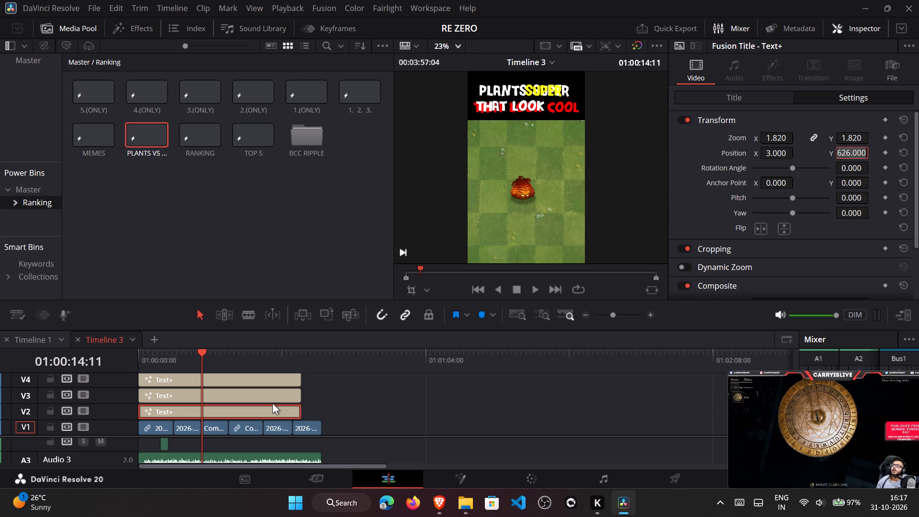
click(272, 403)
click(273, 398)
double_click(846, 156)
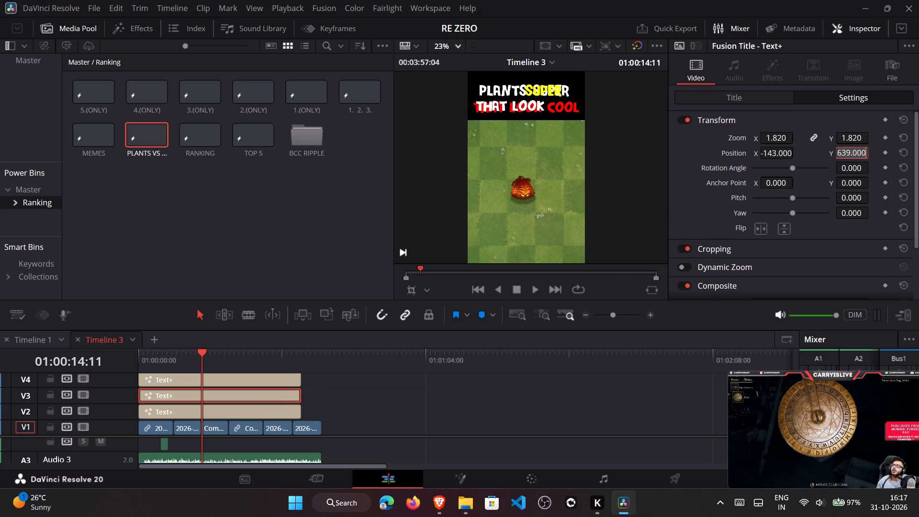
key(ctrl+v)
click(694, 214)
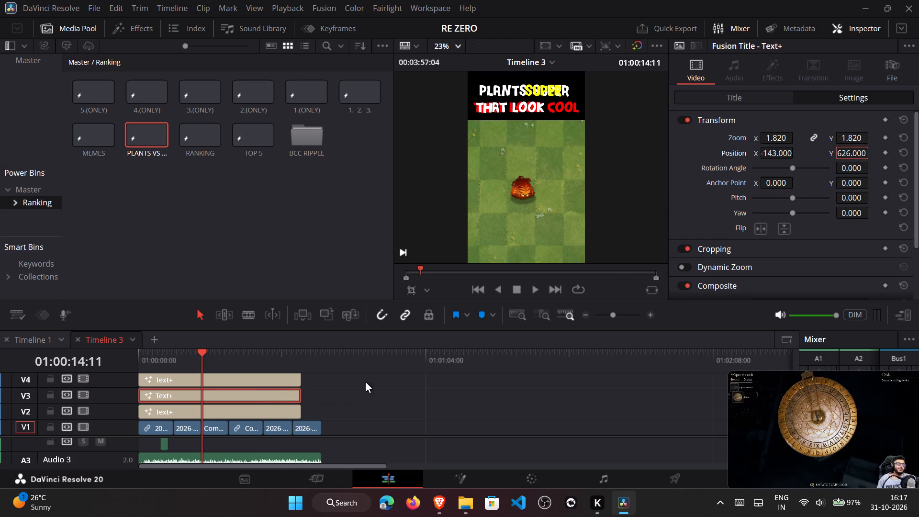
Shift the white "That look" title on V3 to position X -168.000, aligning it over the red title's matching words.
scroll(745, 136, up, 2)
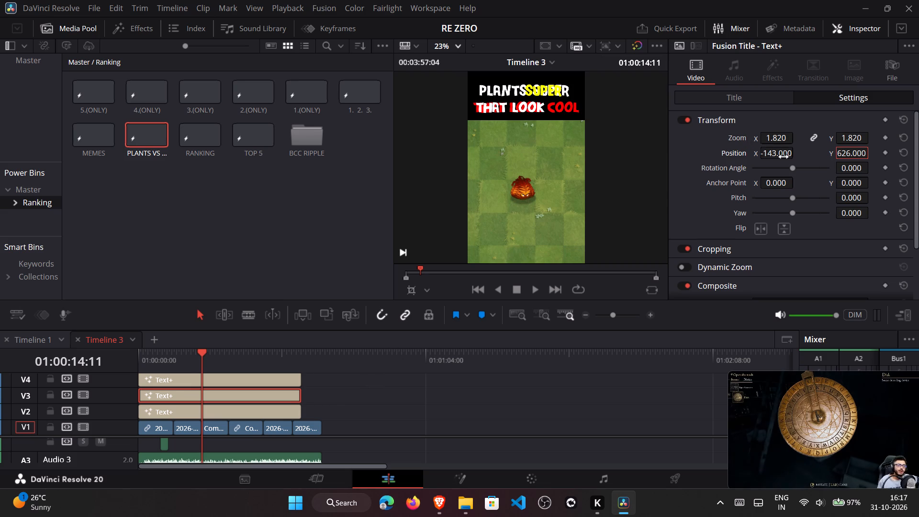
scroll(537, 86, up, 11)
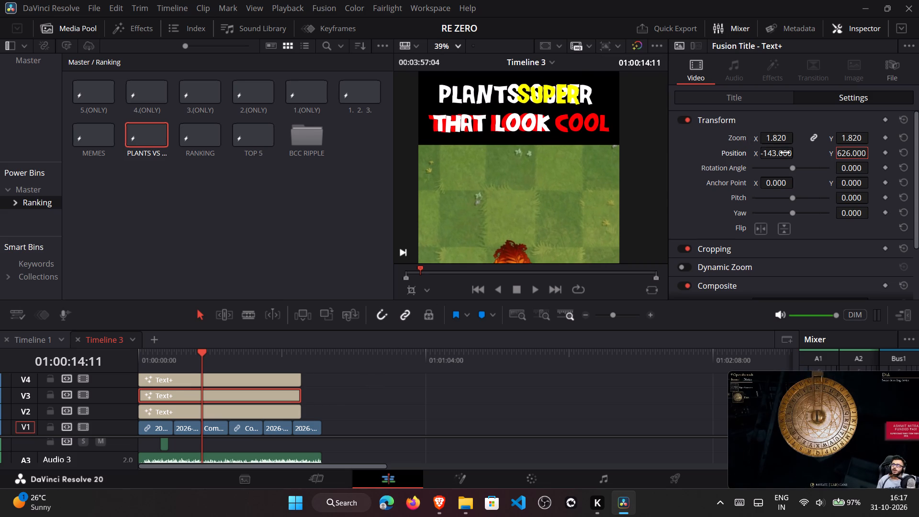
drag(785, 153, 771, 153)
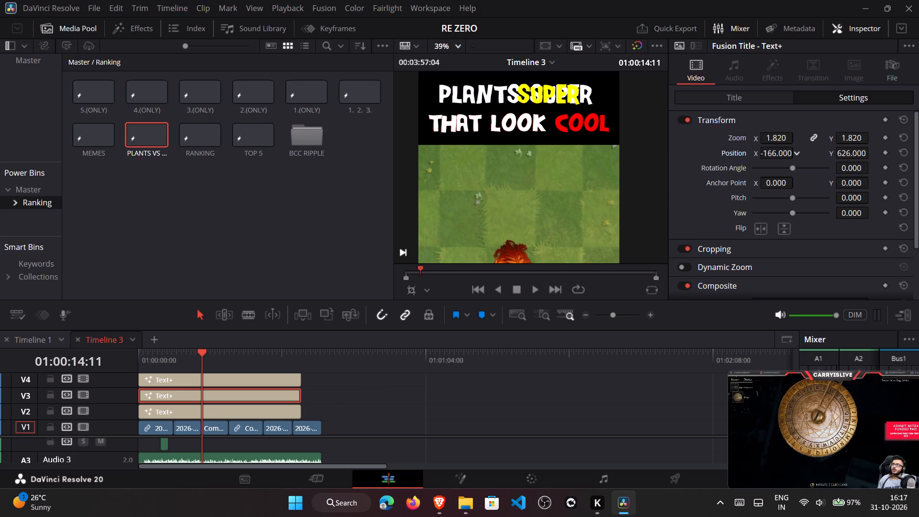
drag(771, 153, 770, 153)
scroll(439, 102, up, 20)
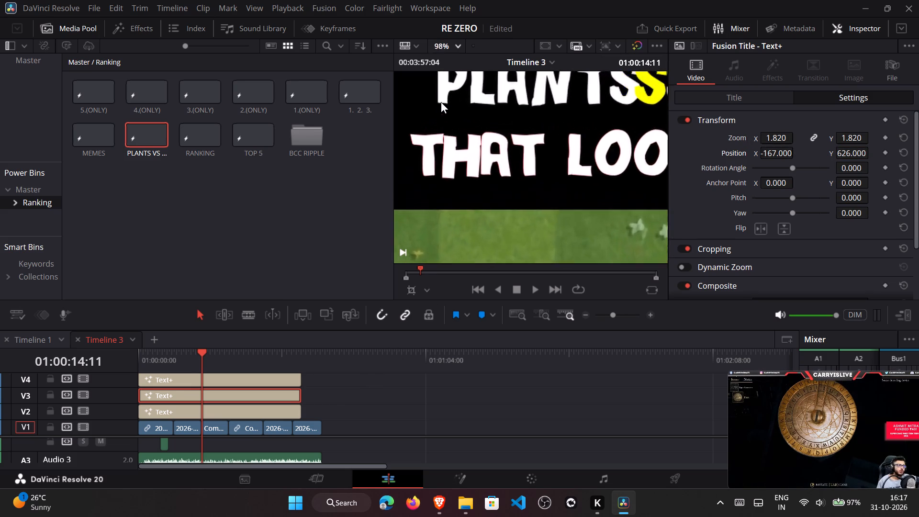
scroll(441, 102, up, 6)
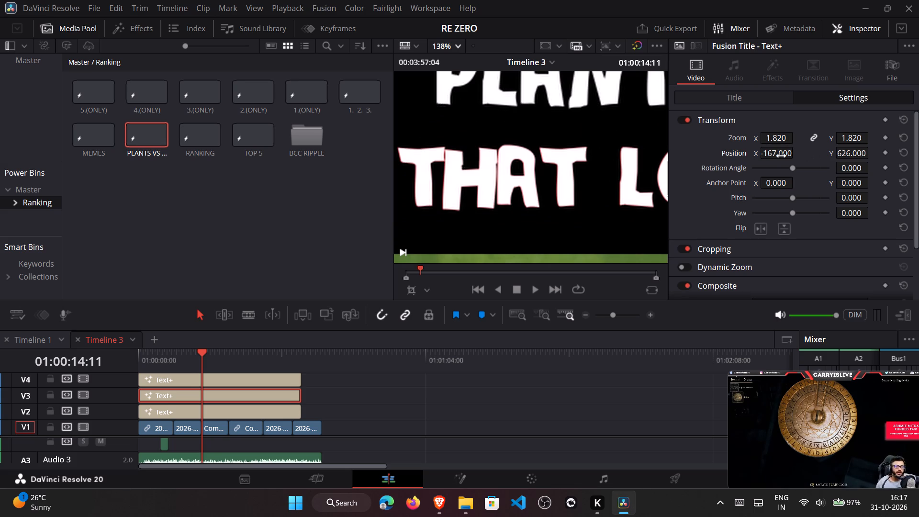
click(782, 157)
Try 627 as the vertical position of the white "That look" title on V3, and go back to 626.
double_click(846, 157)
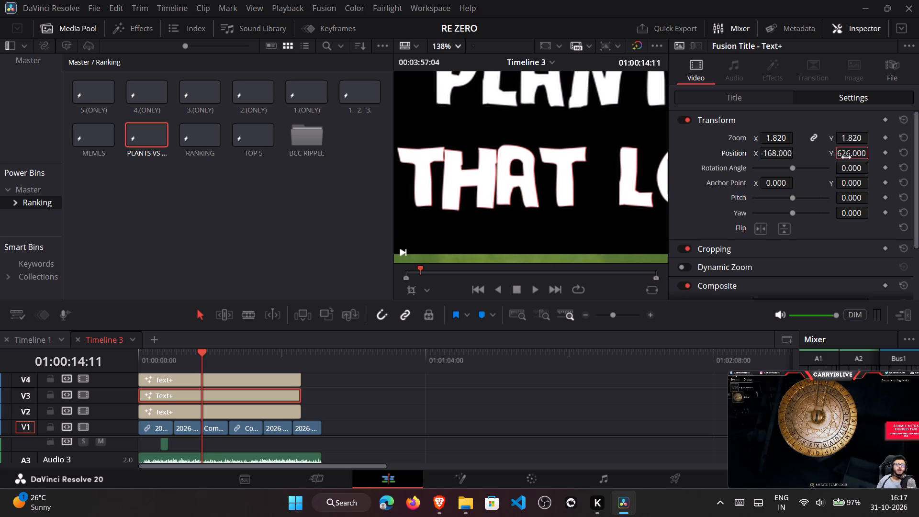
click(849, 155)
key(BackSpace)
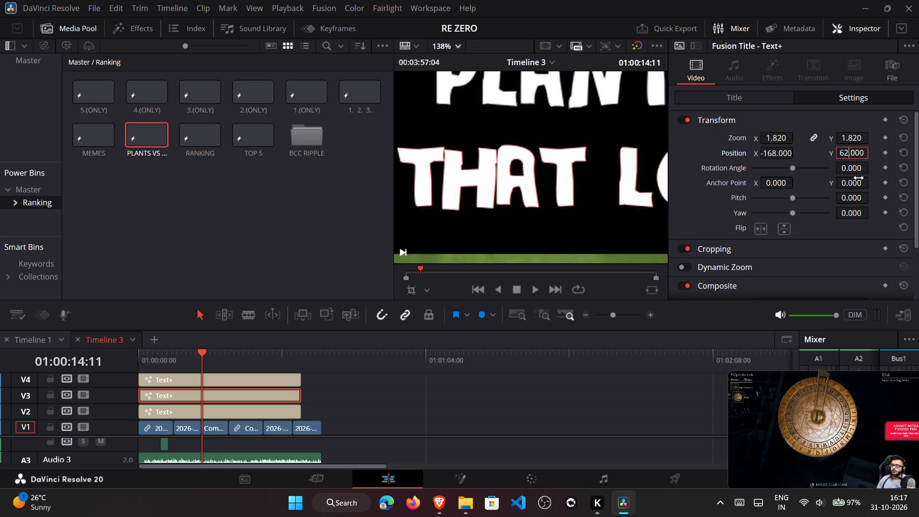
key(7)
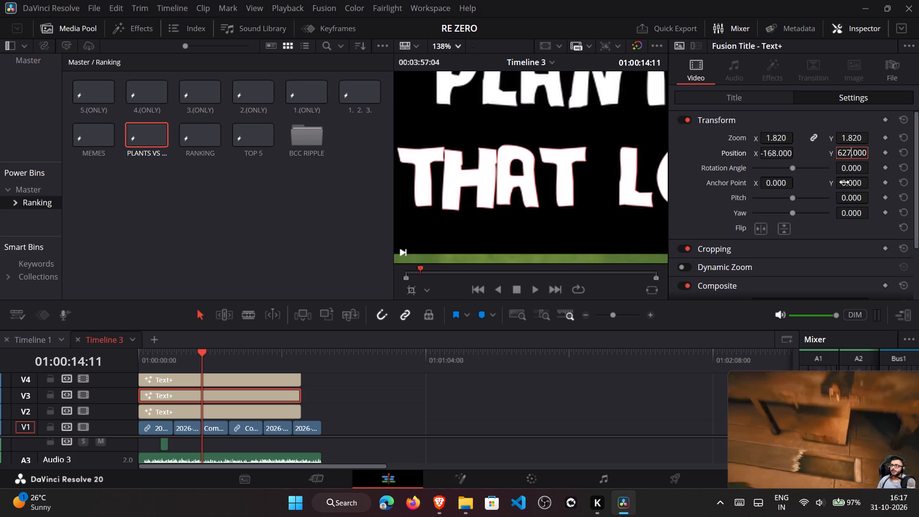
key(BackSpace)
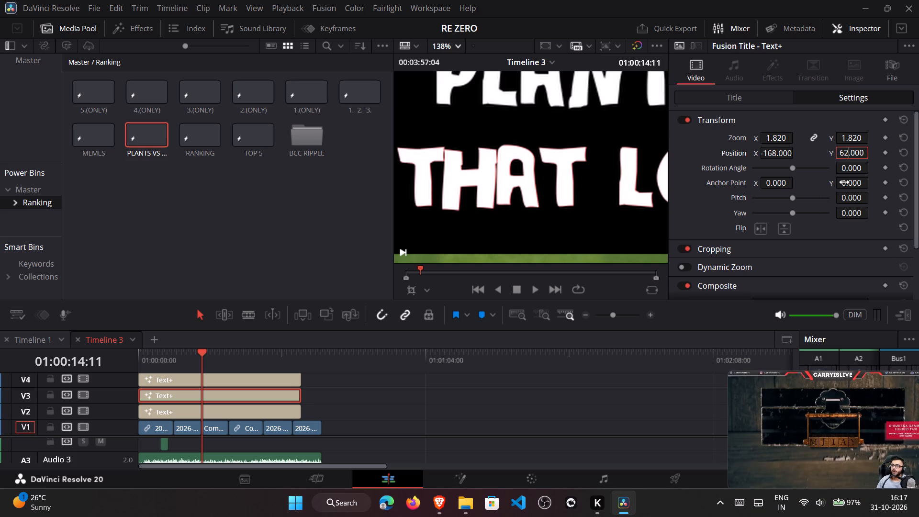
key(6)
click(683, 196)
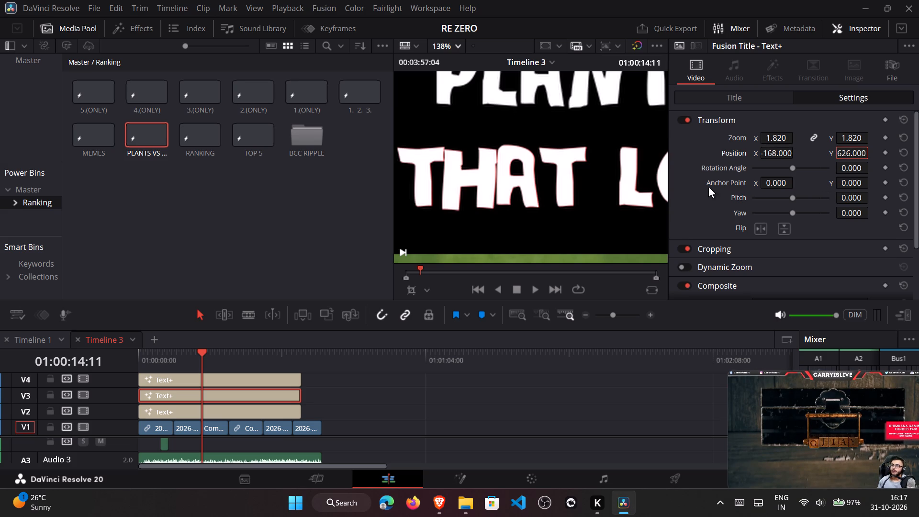
Set the white "That look" title on V3 to zoom 1.821 and horizontal position -167.000.
double_click(852, 135)
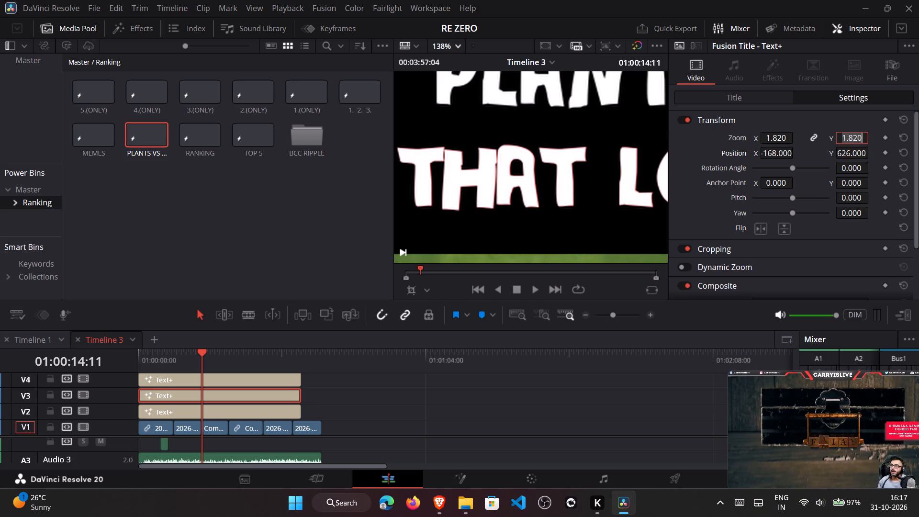
click(862, 138)
key(equal)
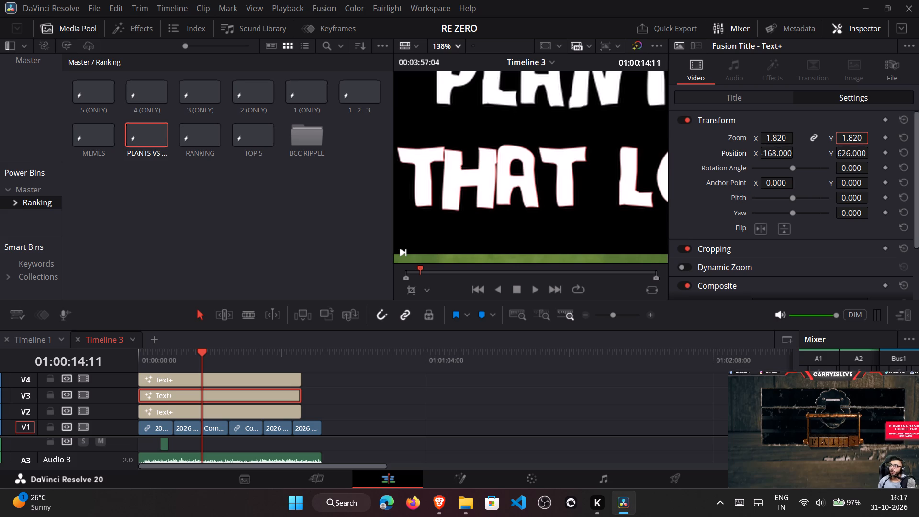
key(BackSpace)
key(1)
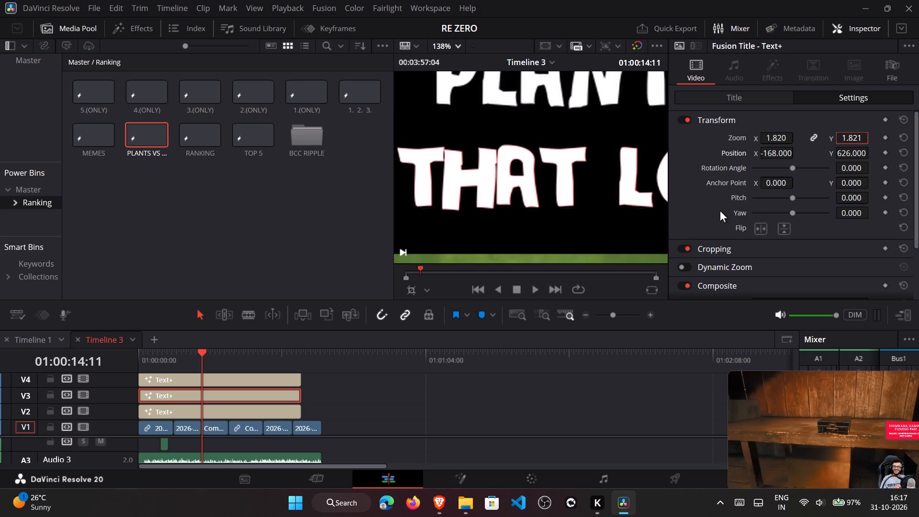
click(720, 211)
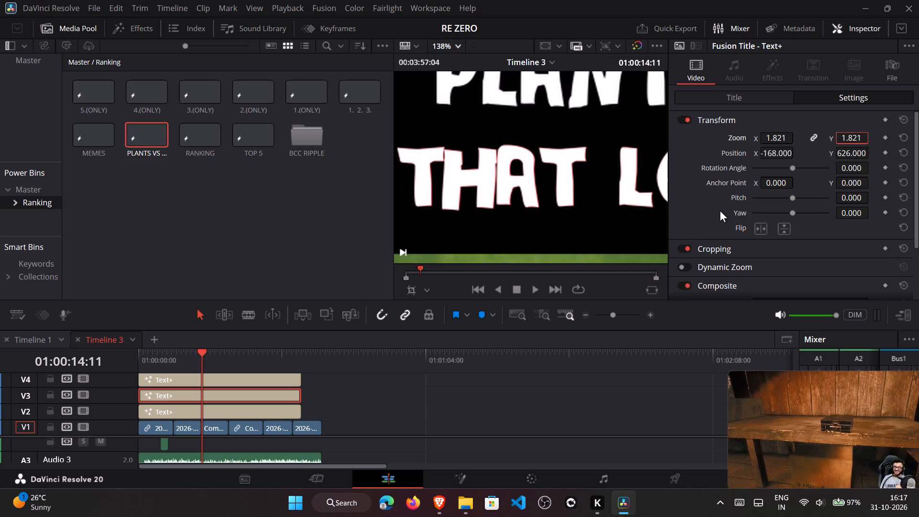
click(773, 157)
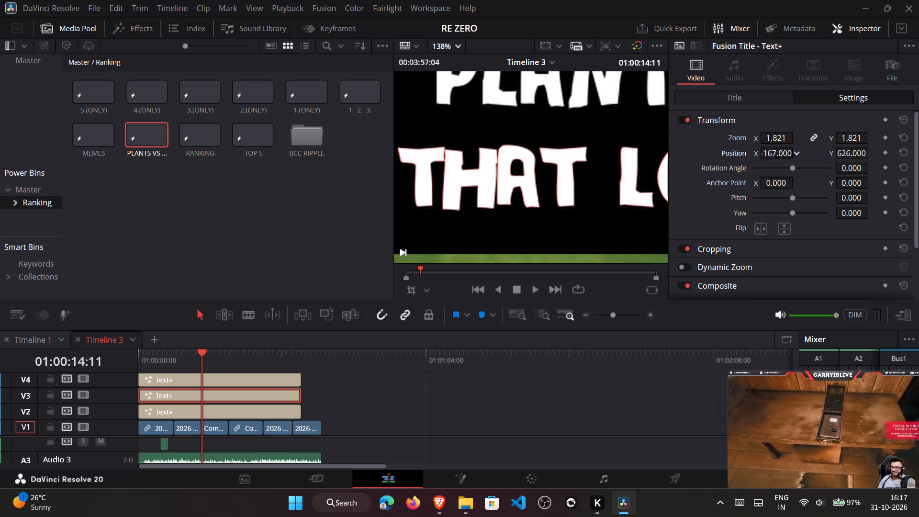
Shift the yellow "Super" title on track V5 to position X 203.000, covering the white title's matching word.
scroll(591, 184, down, 20)
scroll(591, 184, down, 1)
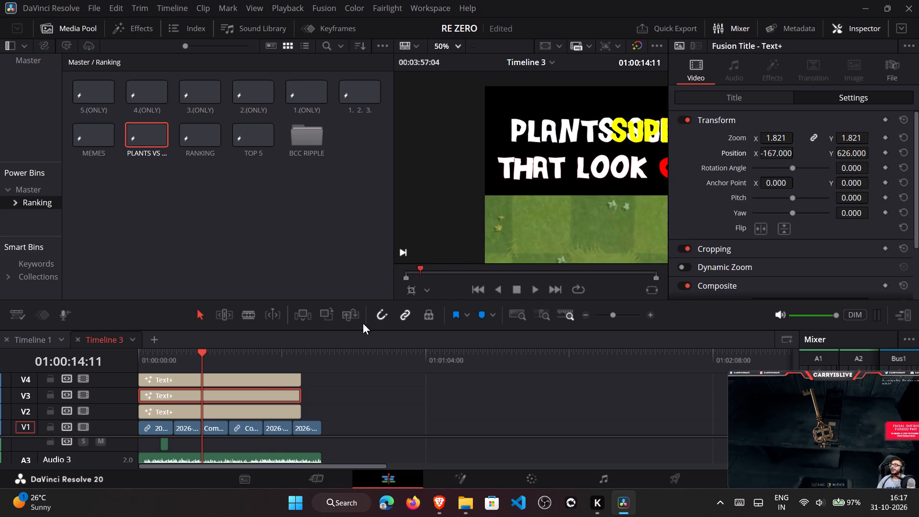
click(261, 377)
scroll(261, 377, up, 2)
click(260, 399)
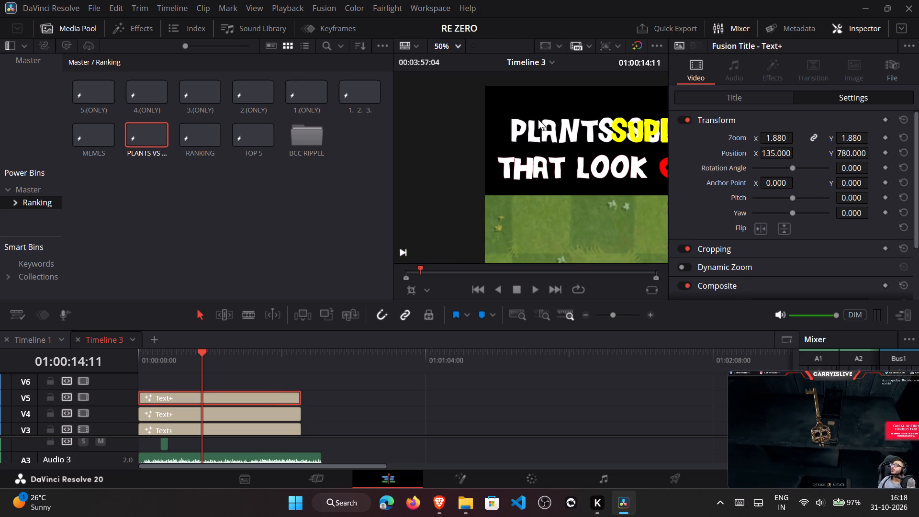
scroll(534, 120, down, 4)
scroll(437, 95, down, 5)
scroll(597, 103, up, 3)
scroll(597, 104, down, 1)
scroll(597, 104, up, 7)
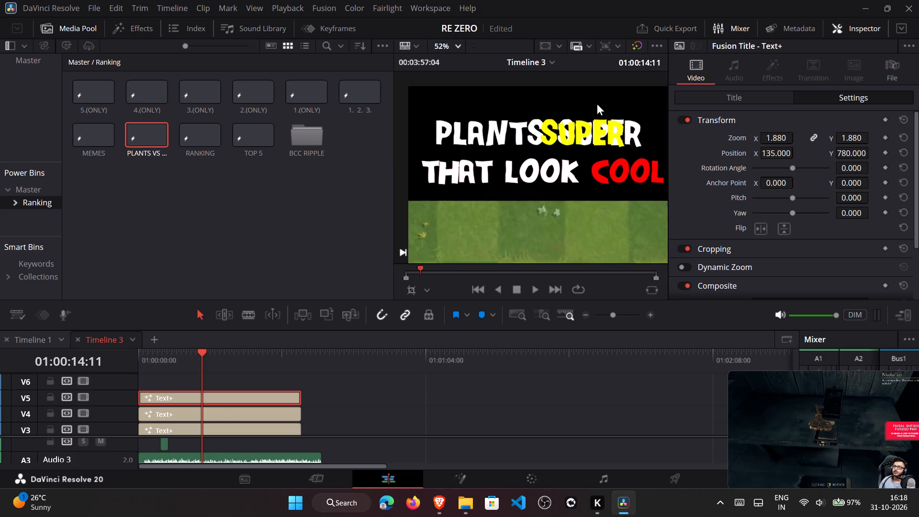
scroll(597, 104, up, 10)
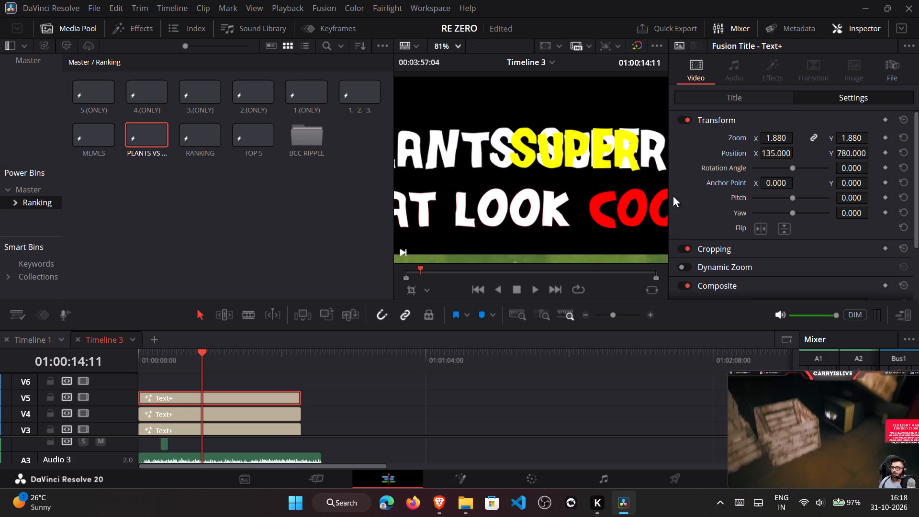
scroll(609, 135, up, 6)
scroll(522, 128, down, 7)
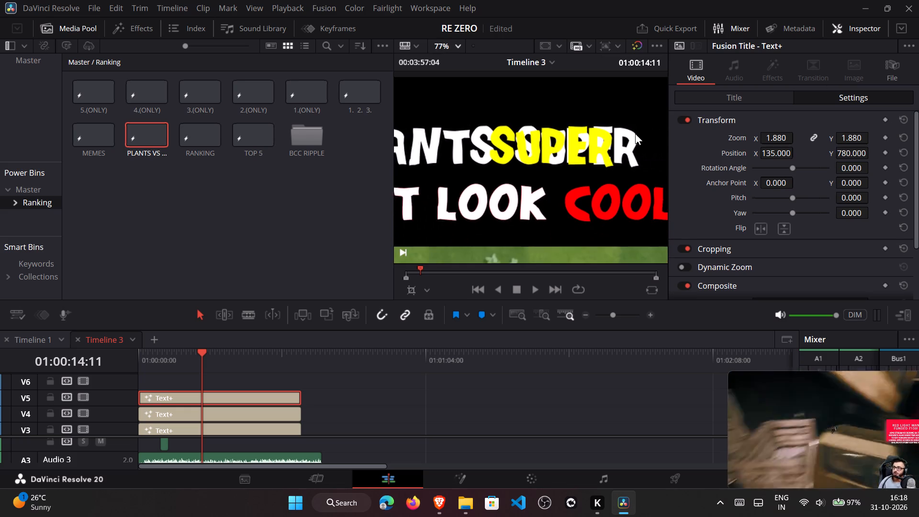
scroll(661, 128, up, 8)
drag(764, 150, 775, 150)
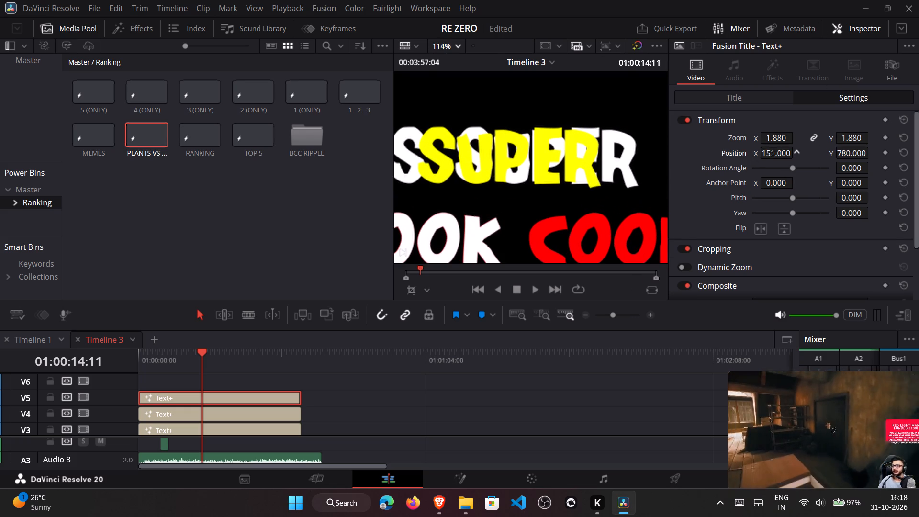
drag(775, 150, 765, 150)
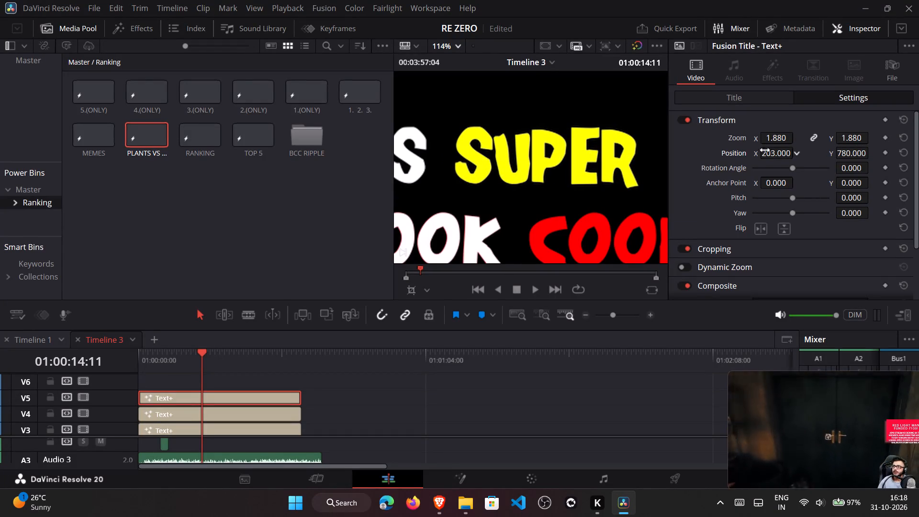
drag(765, 150, 805, 148)
Set the yellow "Super" title's zoom to 1.881 on track V5.
double_click(861, 138)
click(866, 138)
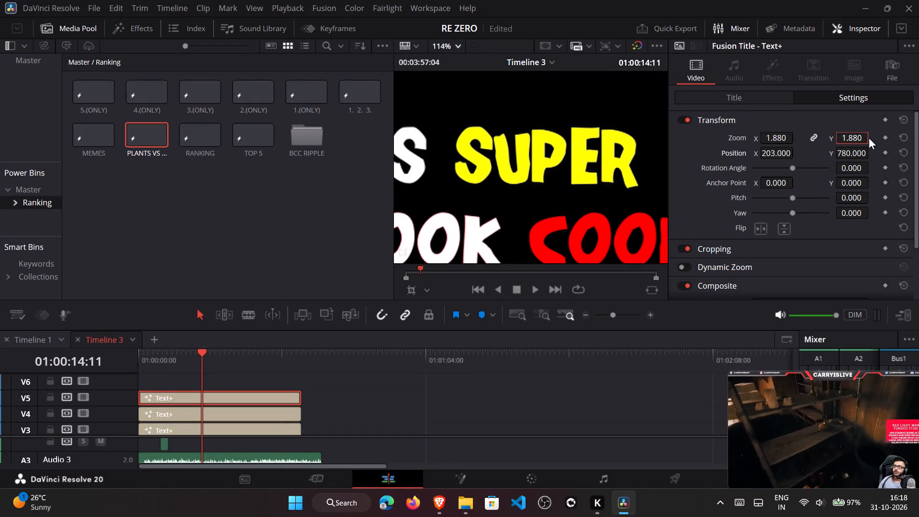
key(BackSpace)
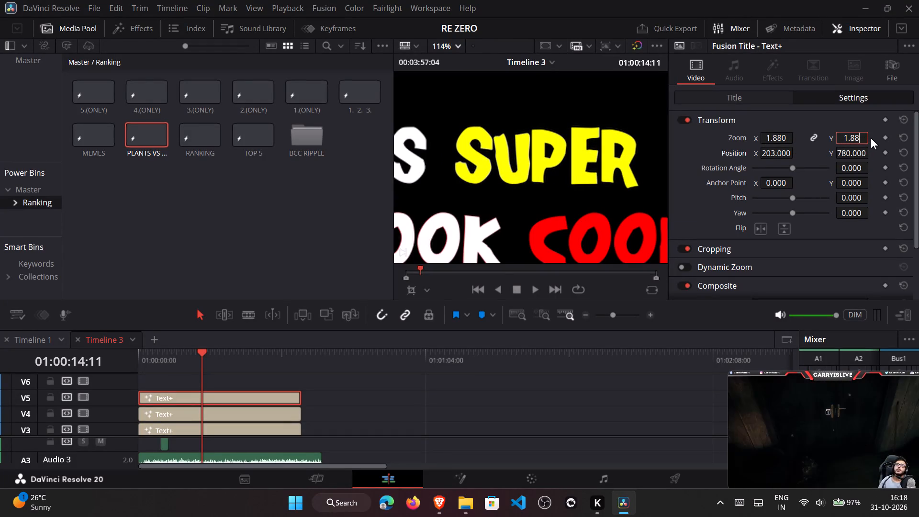
key(1)
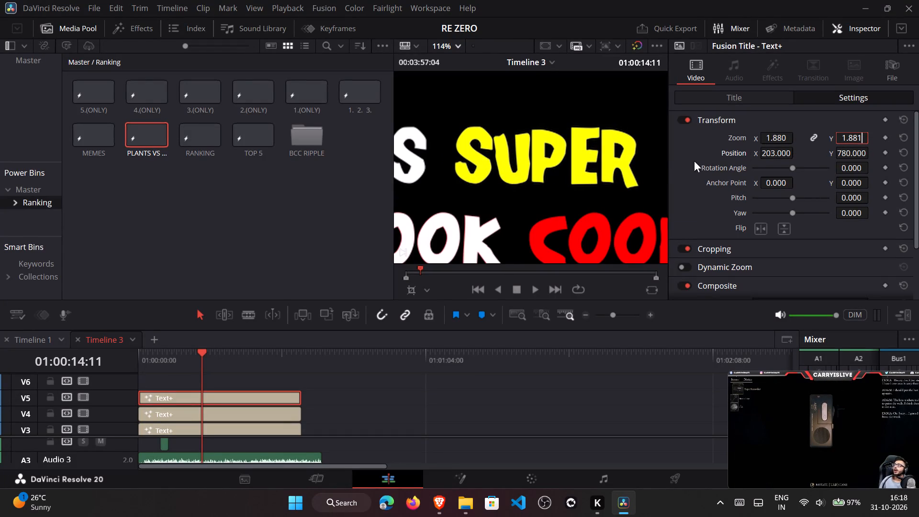
click(683, 155)
scroll(526, 154, up, 9)
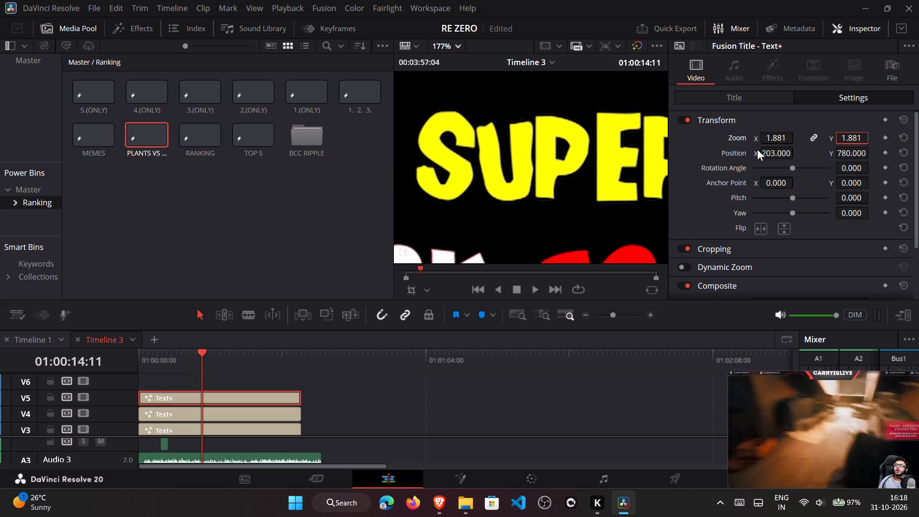
click(773, 148)
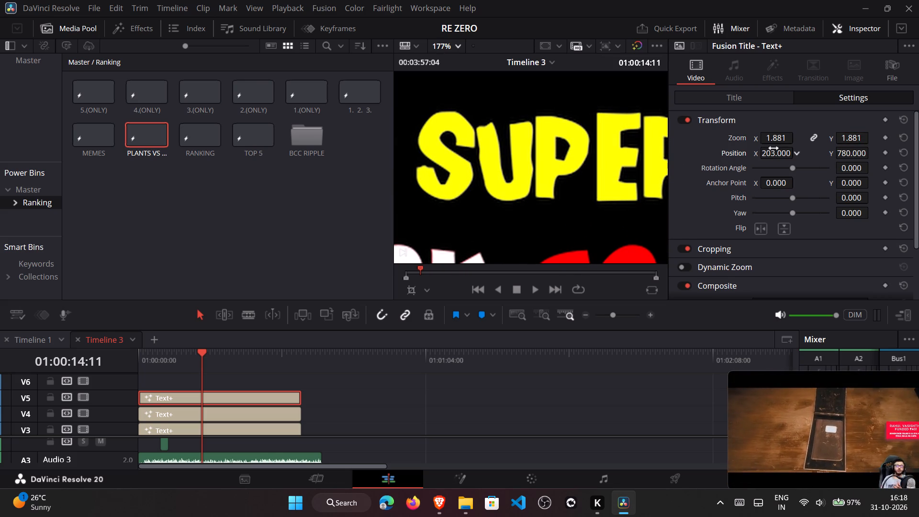
Fit the whole frame in the viewer and scrub Timeline 3 to its end and back to check the titles.
scroll(598, 161, down, 20)
scroll(598, 161, down, 10)
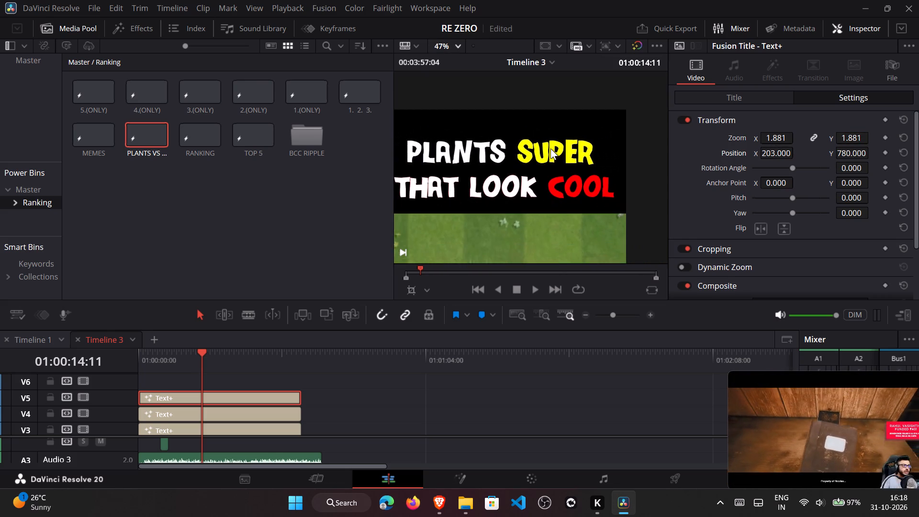
scroll(550, 148, down, 12)
scroll(454, 115, down, 14)
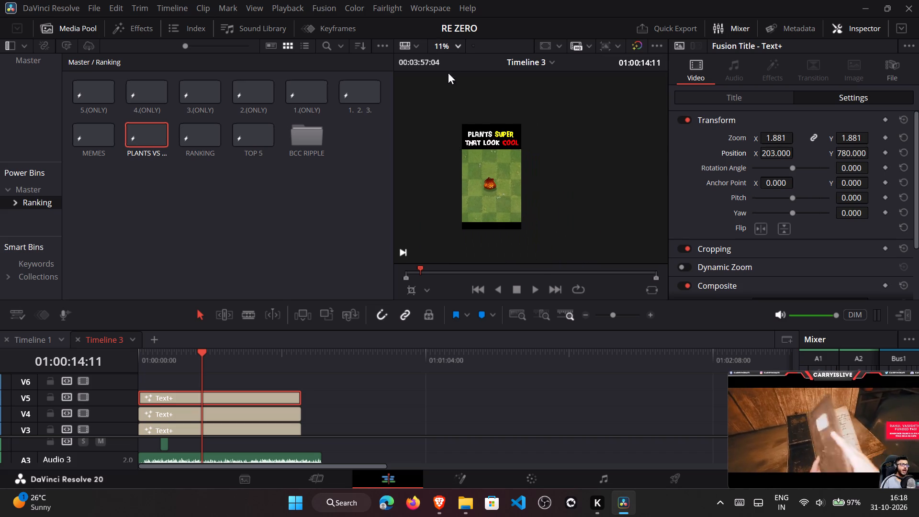
click(455, 46)
click(457, 52)
double_click(456, 52)
click(462, 65)
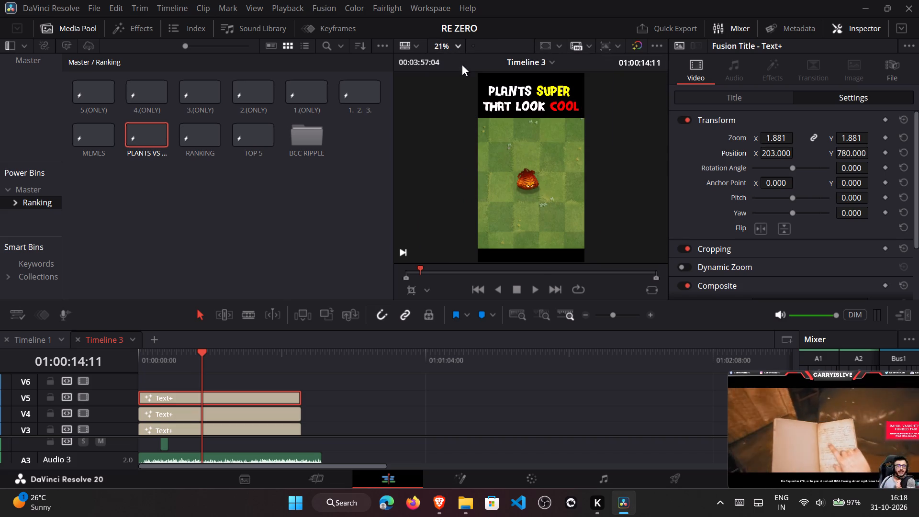
click(619, 128)
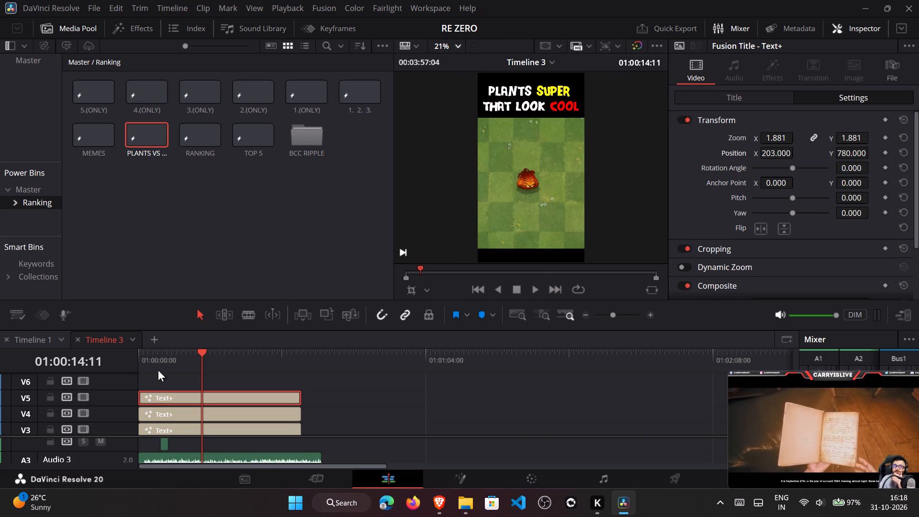
drag(161, 357, 229, 369)
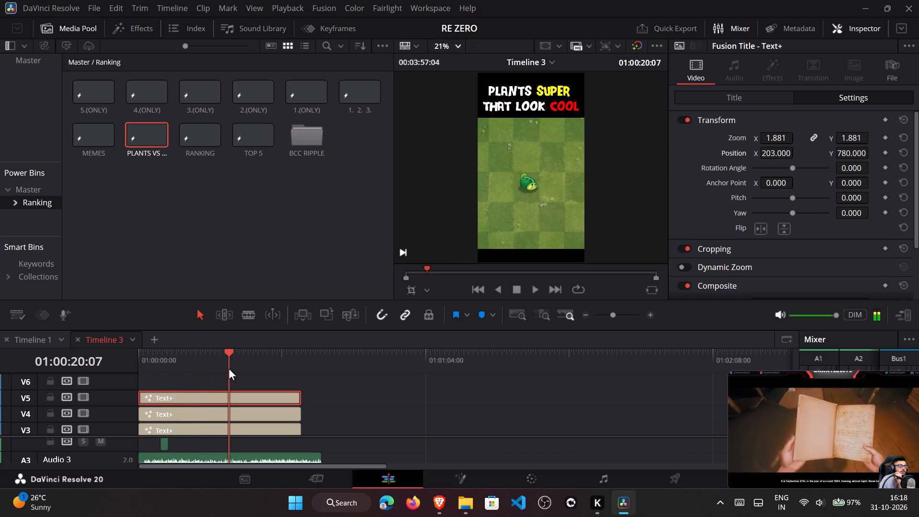
drag(229, 369, 258, 360)
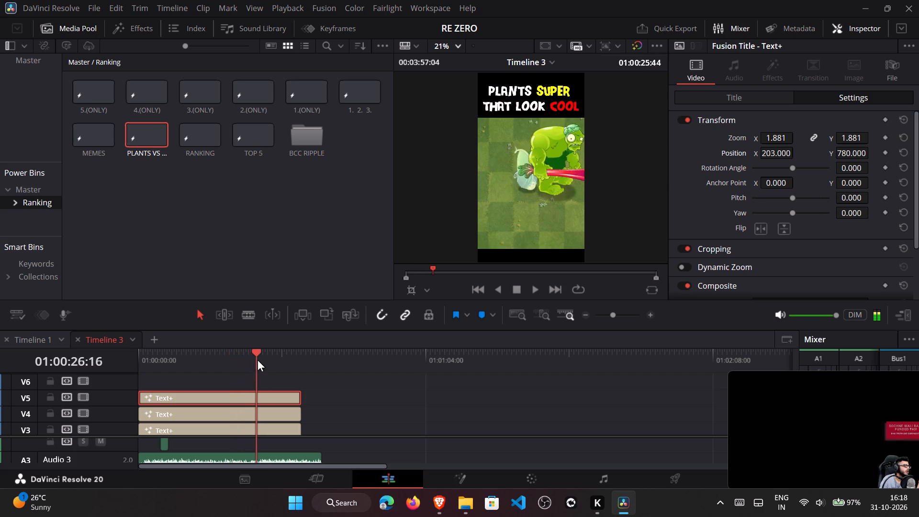
drag(258, 360, 321, 353)
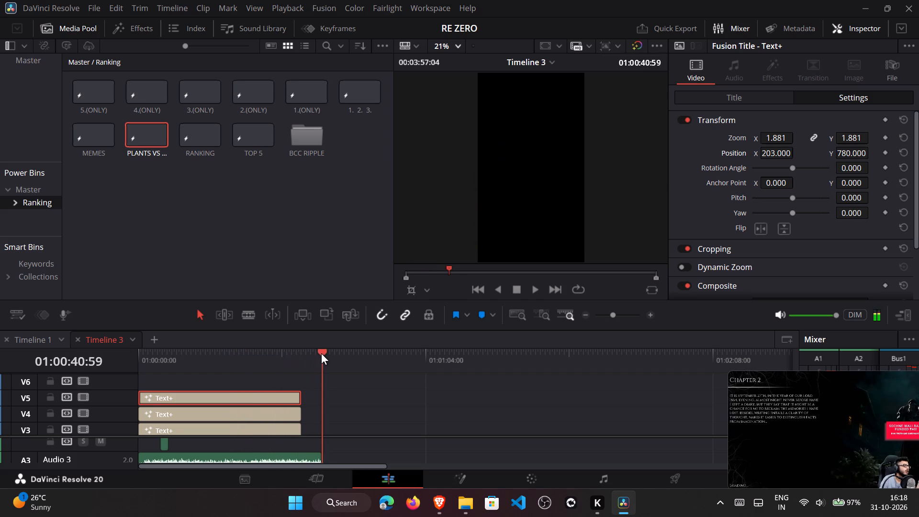
drag(321, 353, 143, 360)
Extend all the Text+ titles above V1 so they end together with the last gameplay clip.
click(321, 394)
scroll(332, 386, down, 3)
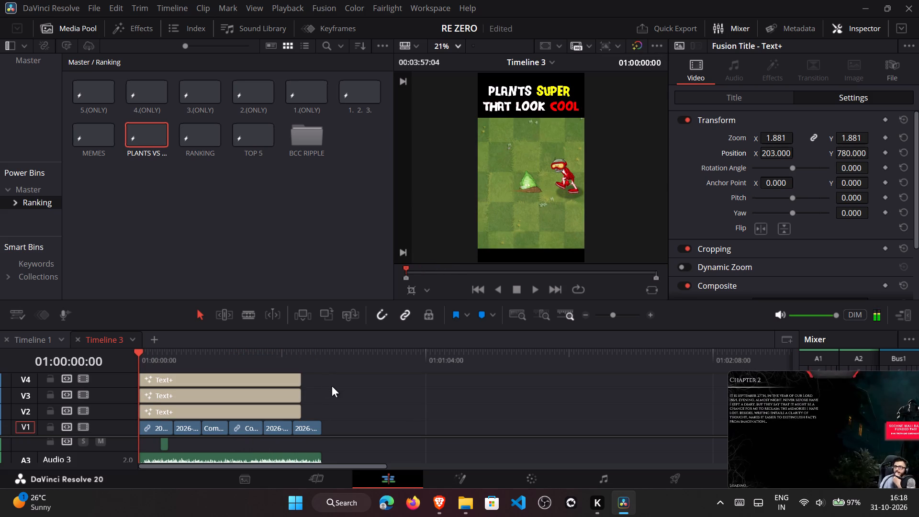
drag(330, 372, 308, 376)
drag(322, 407, 292, 408)
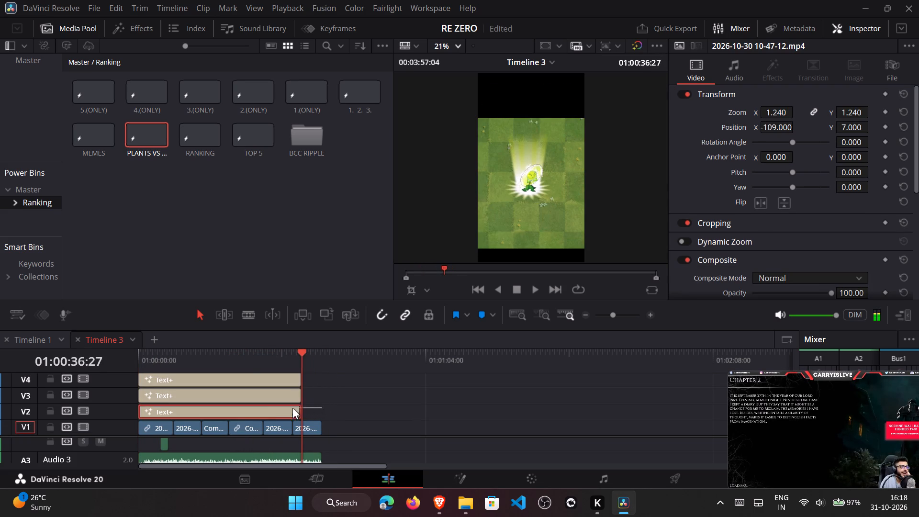
drag(292, 408, 249, 369)
drag(296, 395, 312, 395)
click(354, 395)
scroll(354, 395, down, 2)
click(381, 403)
scroll(382, 403, down, 3)
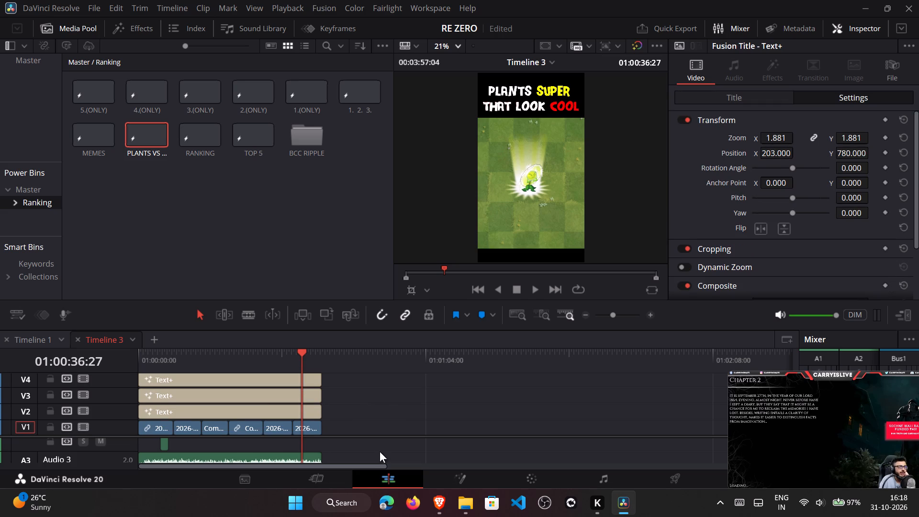
scroll(381, 453, down, 2)
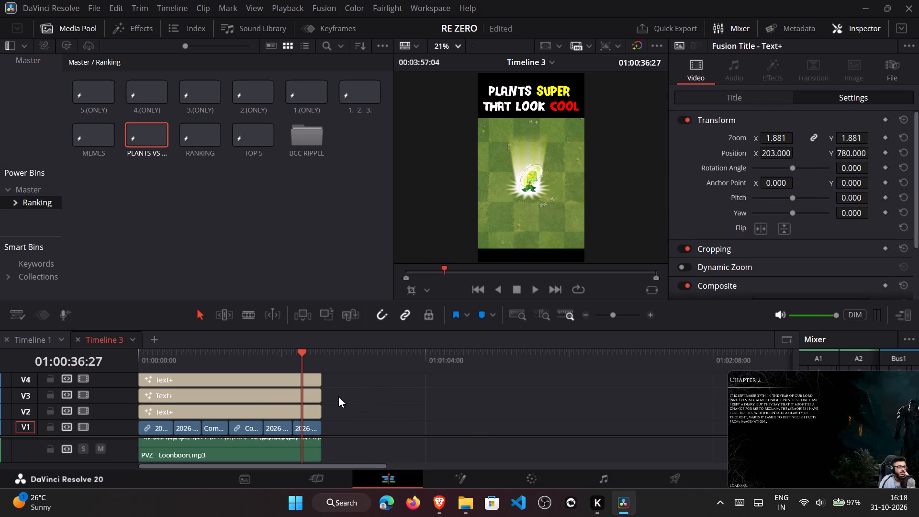
Move all the Text+ titles up one track, leaving track V2 empty.
scroll(338, 396, up, 1)
drag(339, 396, 299, 415)
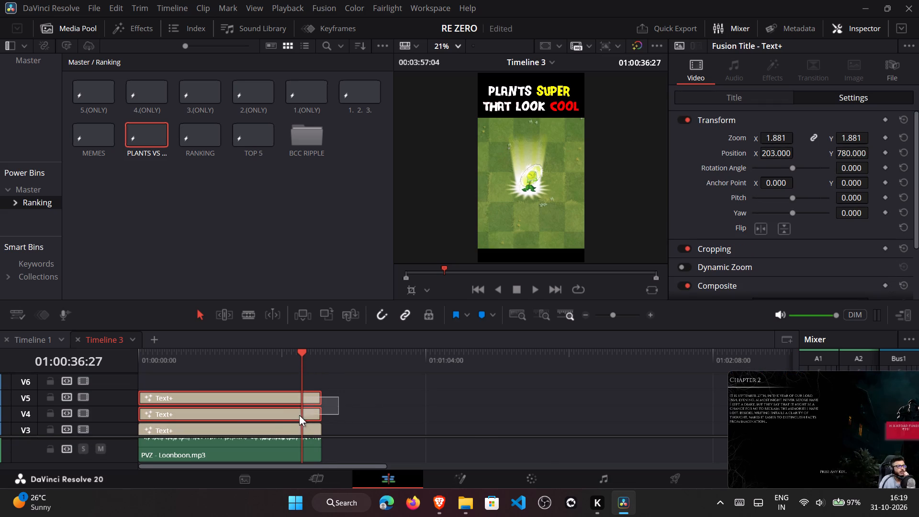
drag(299, 415, 273, 414)
drag(273, 414, 273, 406)
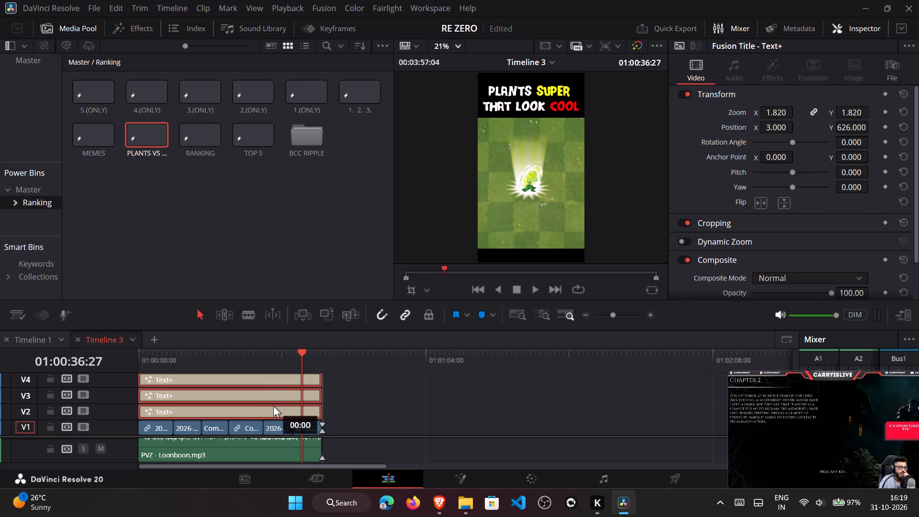
drag(273, 406, 275, 400)
click(291, 413)
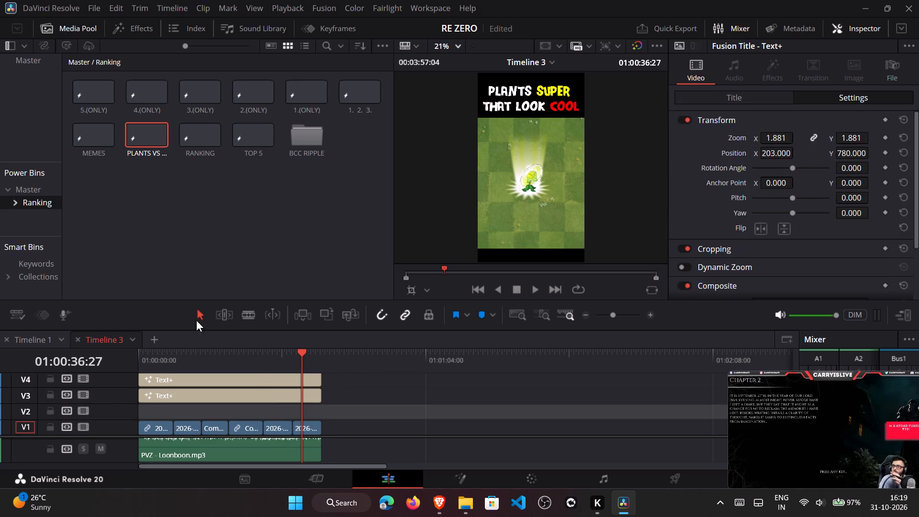
Add the "perfect shade" effect from the Master power bin to track V2 at the start of the timeline.
click(150, 230)
click(19, 189)
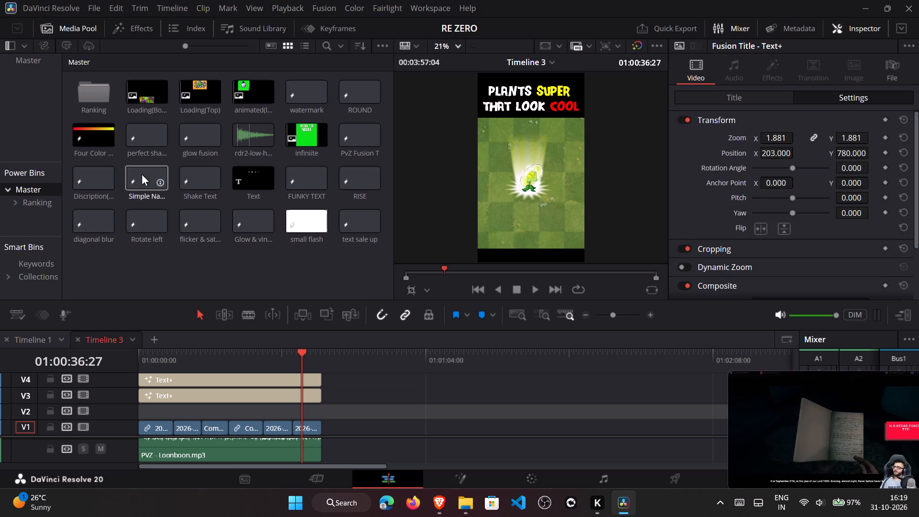
drag(150, 142, 374, 410)
drag(397, 413, 389, 413)
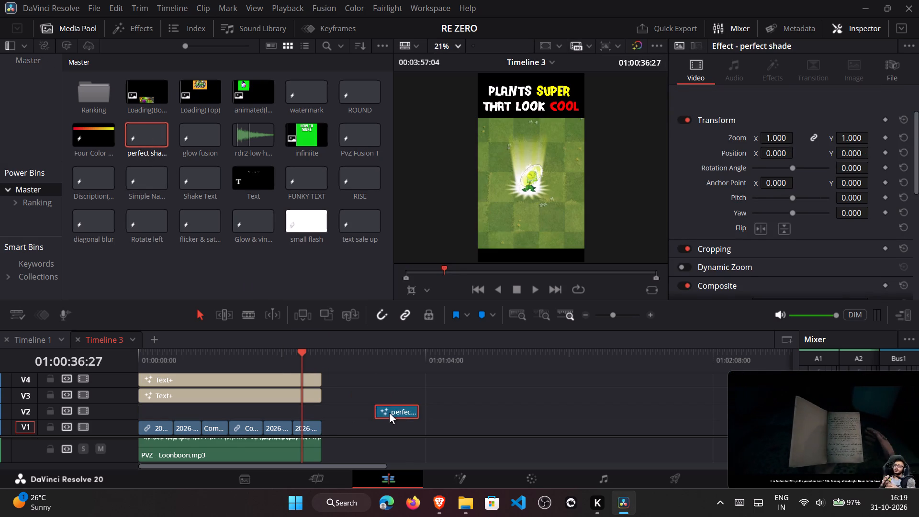
drag(389, 413, 137, 411)
Extend the "perfect shade" effect on V2 to the end of the last gameplay clip.
drag(175, 412, 299, 426)
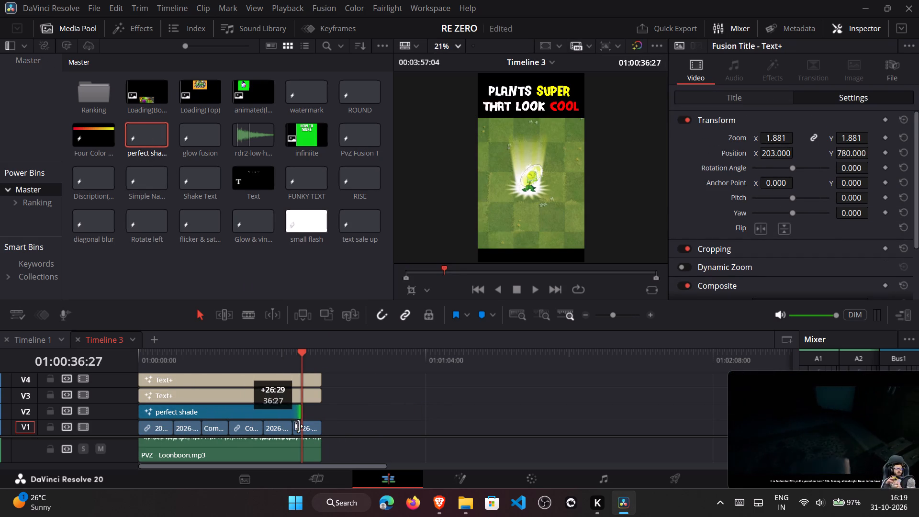
drag(299, 426, 316, 420)
click(333, 406)
click(369, 414)
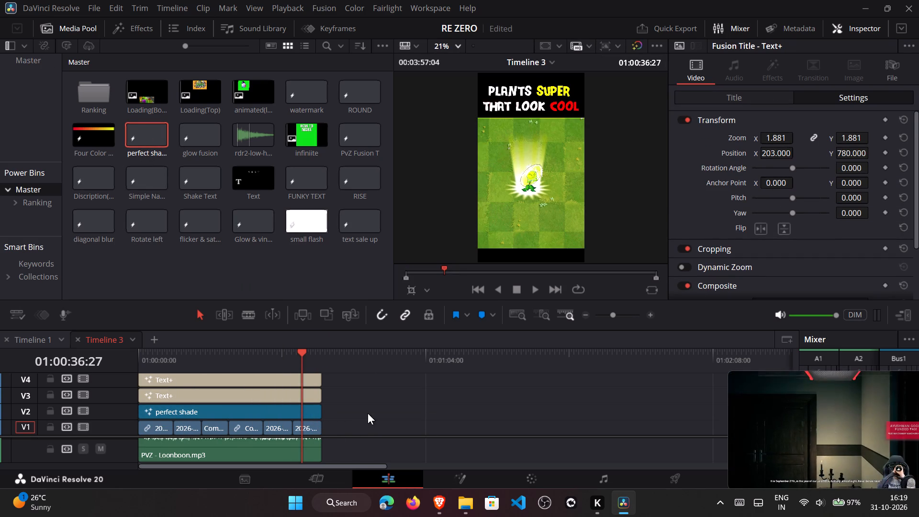
Activate Trim Edit Mode and move the playhead back toward the start of Timeline 3.
drag(233, 321, 226, 323)
drag(191, 352, 181, 354)
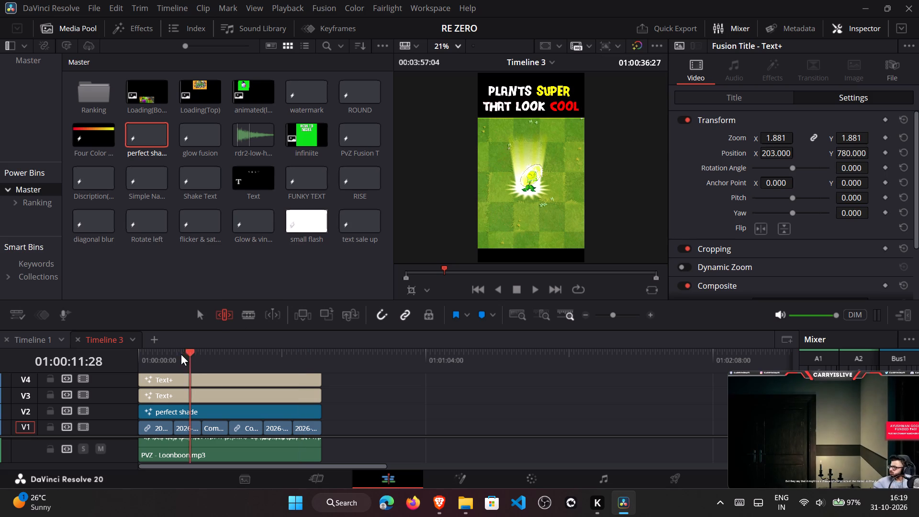
Return to Selection Mode and play Timeline 3, spot-checking the gameplay segments with the shade effect and titles from start to end.
drag(181, 354, 153, 358)
click(198, 319)
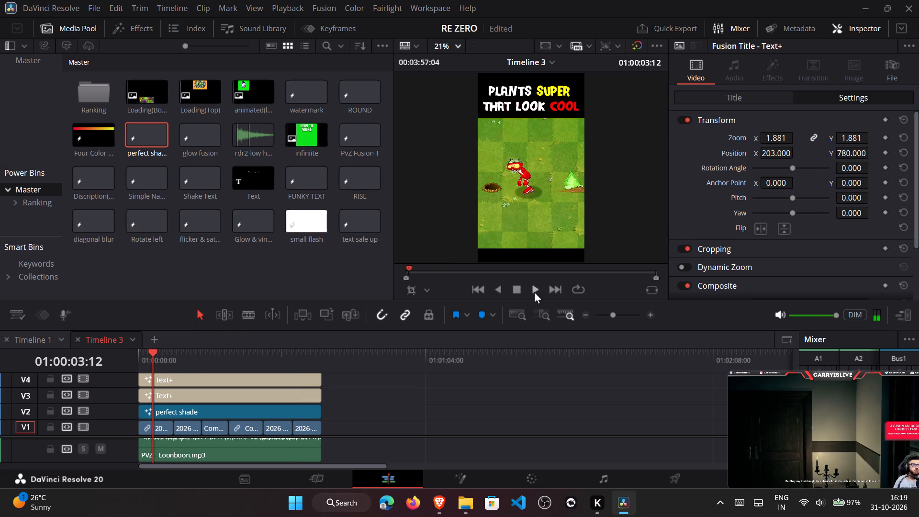
click(534, 292)
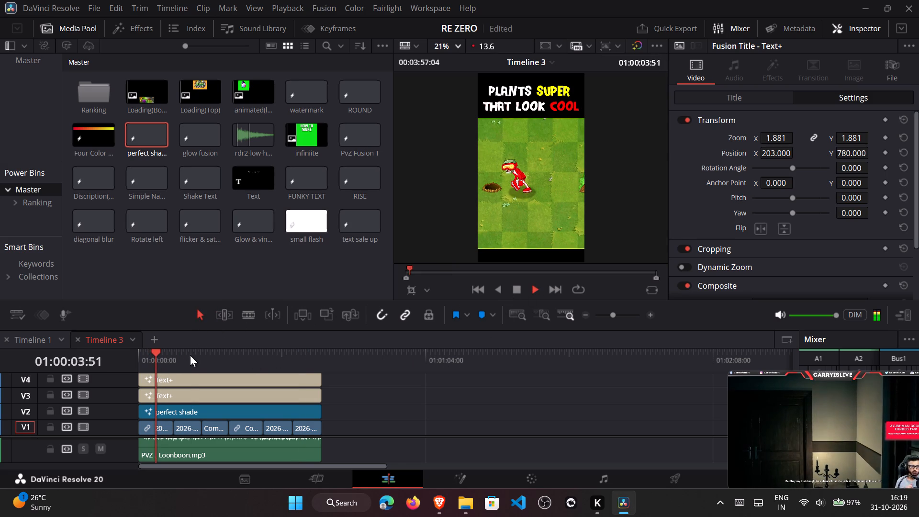
click(189, 359)
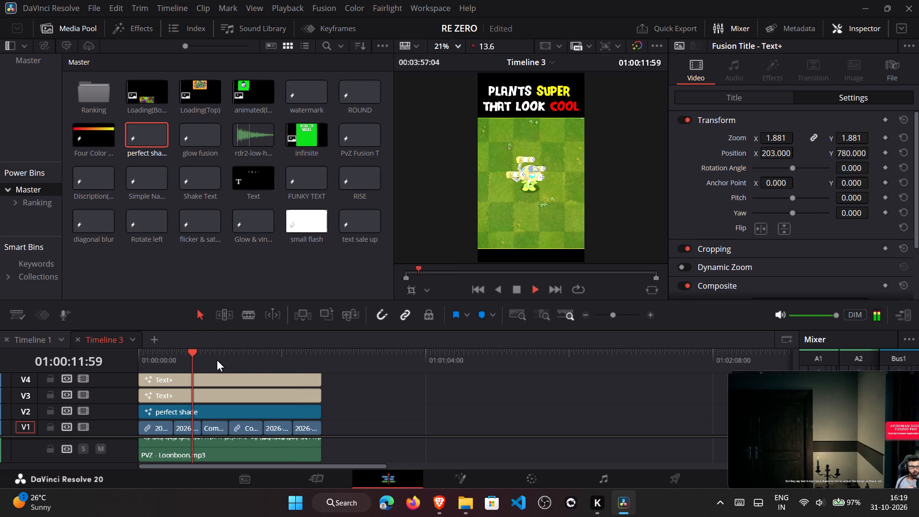
click(232, 350)
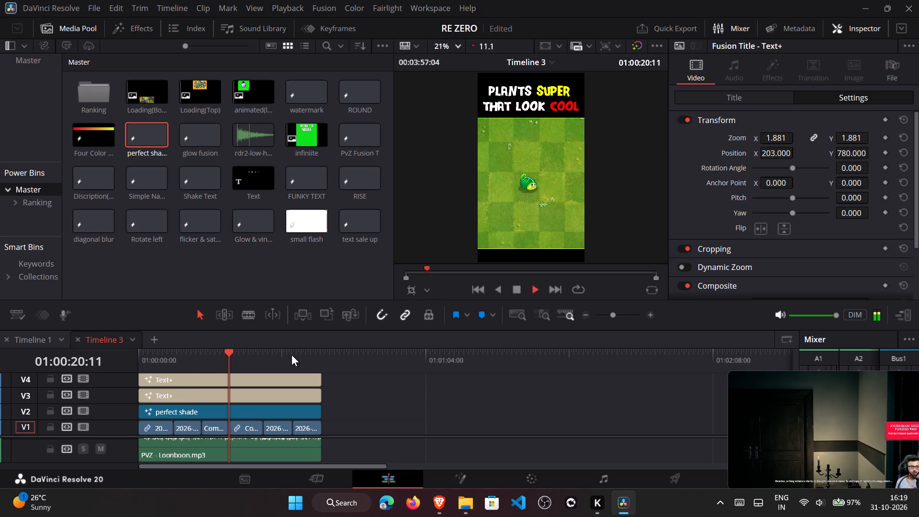
click(291, 355)
click(311, 355)
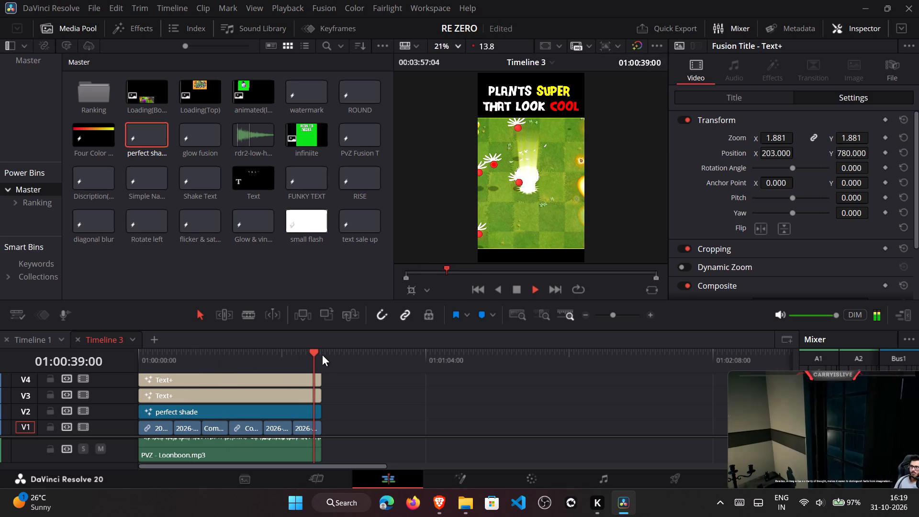
click(276, 360)
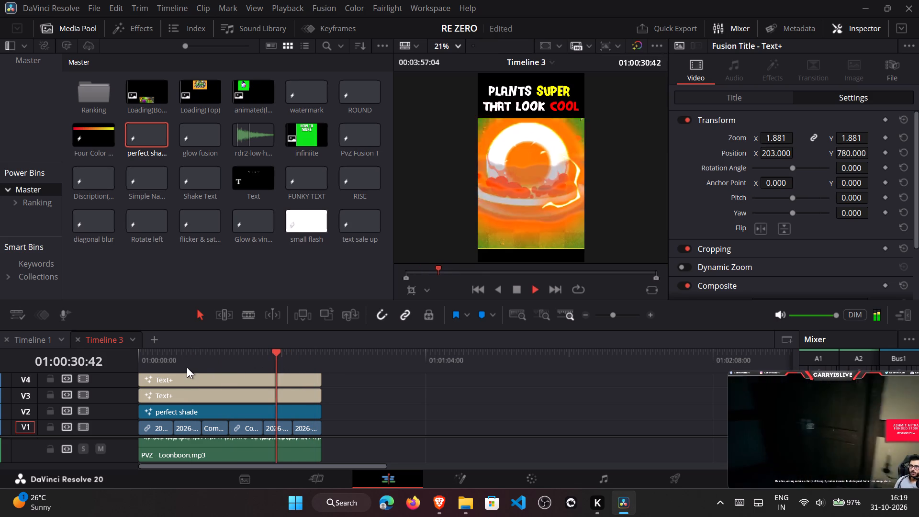
click(187, 367)
double_click(516, 300)
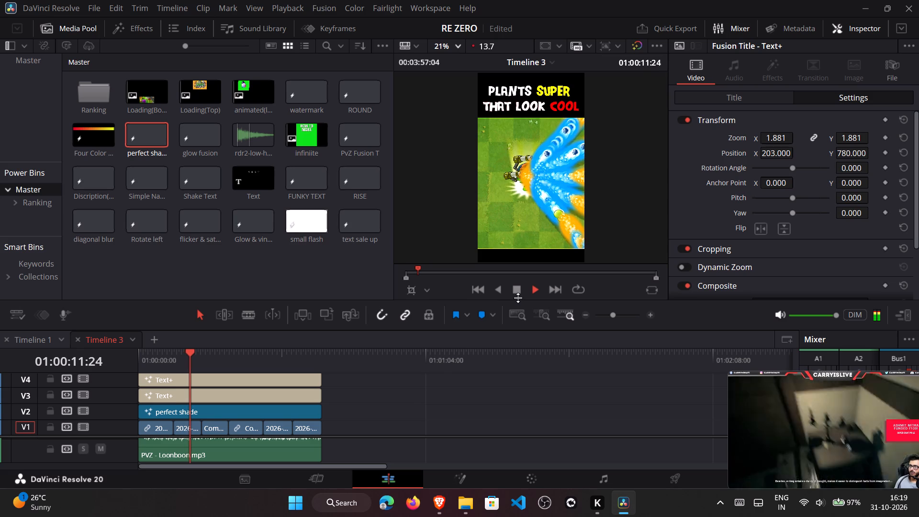
click(520, 295)
Open the Deliver page for Timeline 3 and open the render's file name for editing.
click(683, 474)
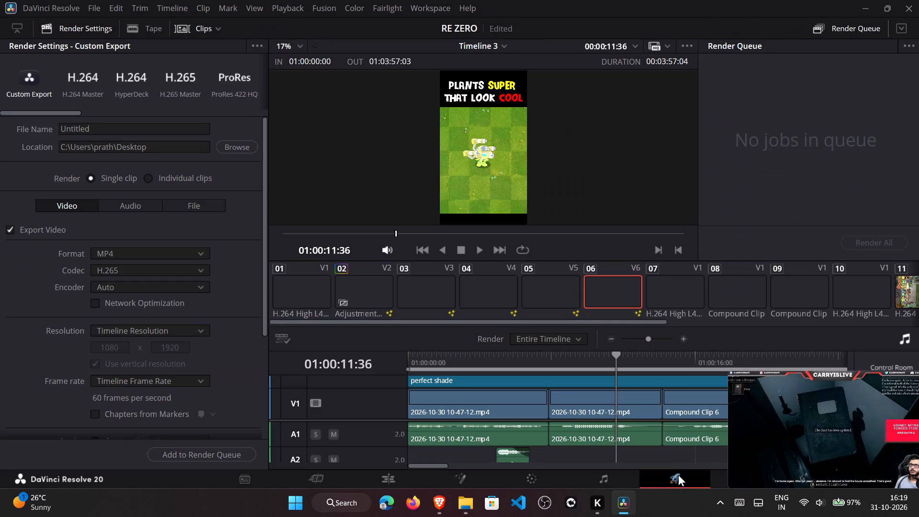
click(123, 133)
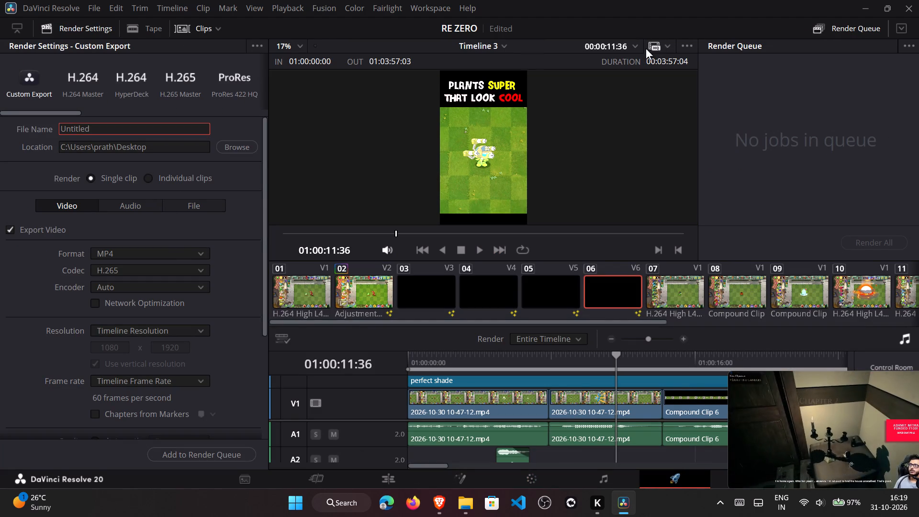
click(470, 516)
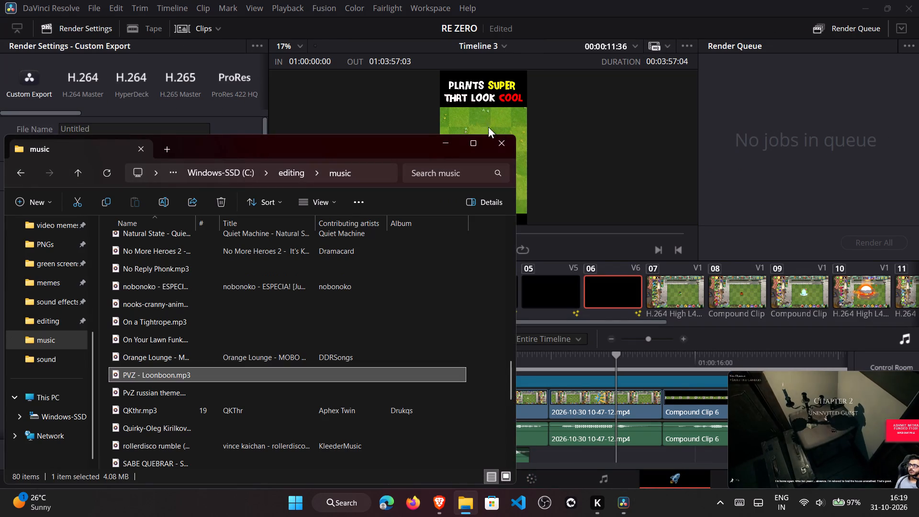
click(447, 140)
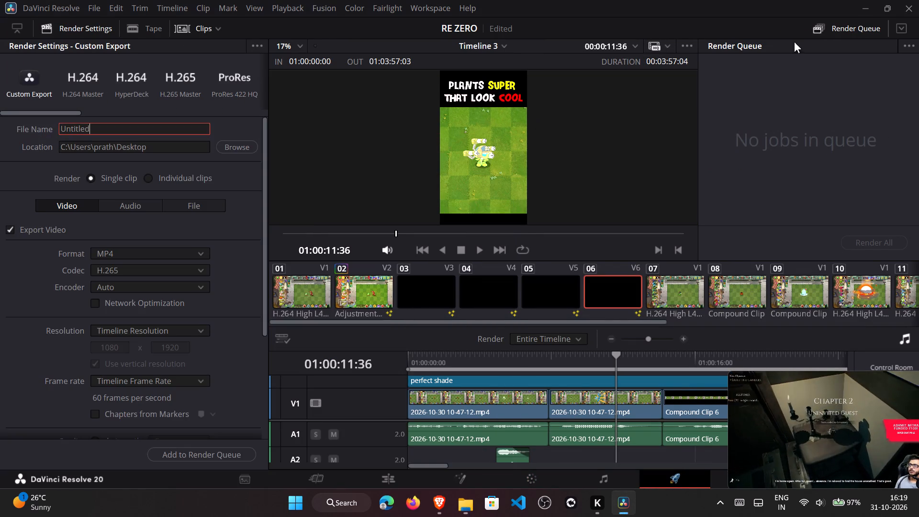
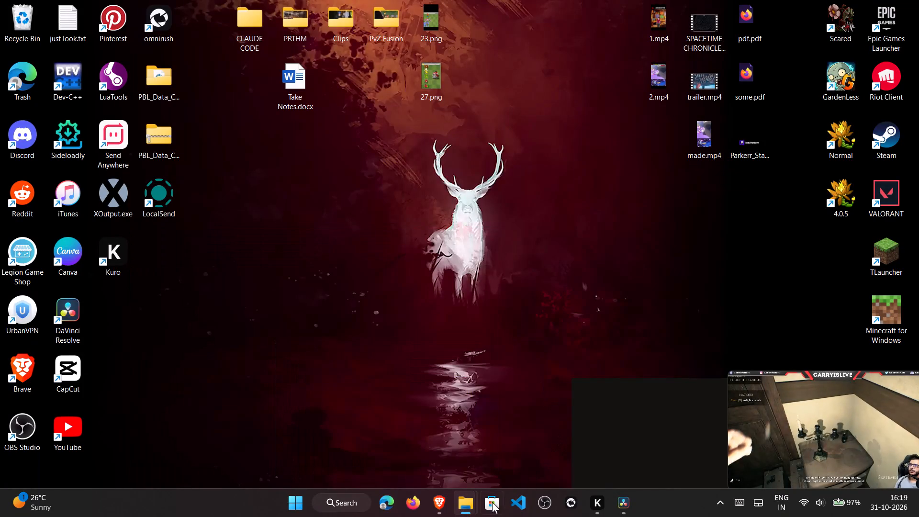
Switch back to DaVinci Resolve and set the export's file name to 36.
click(622, 506)
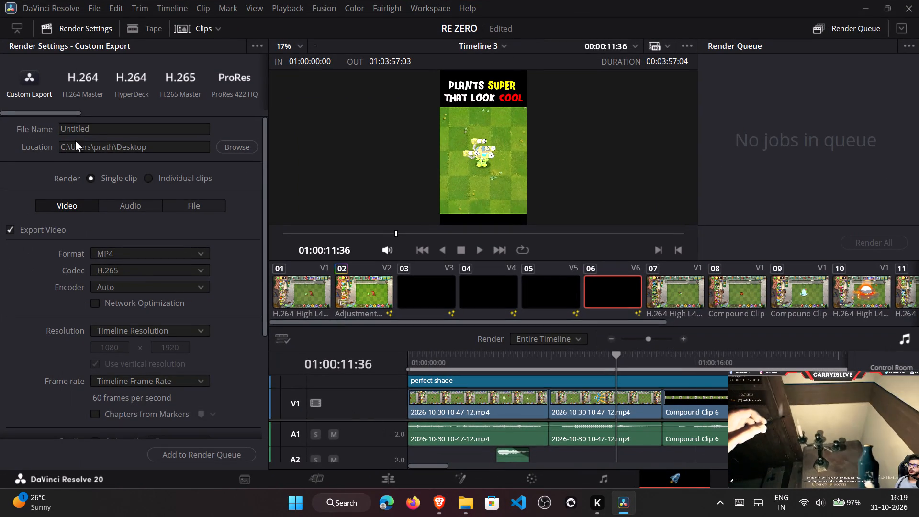
drag(104, 134, 47, 131)
key(BackSpace)
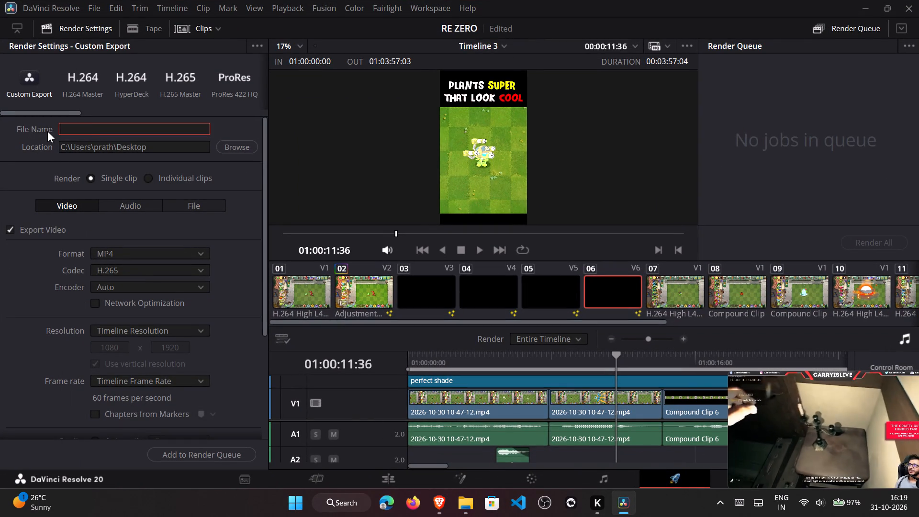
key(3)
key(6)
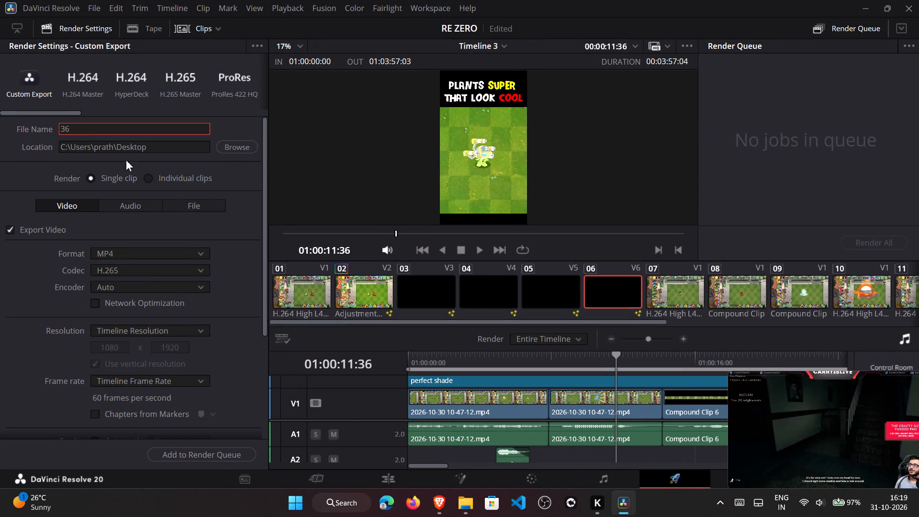
click(235, 193)
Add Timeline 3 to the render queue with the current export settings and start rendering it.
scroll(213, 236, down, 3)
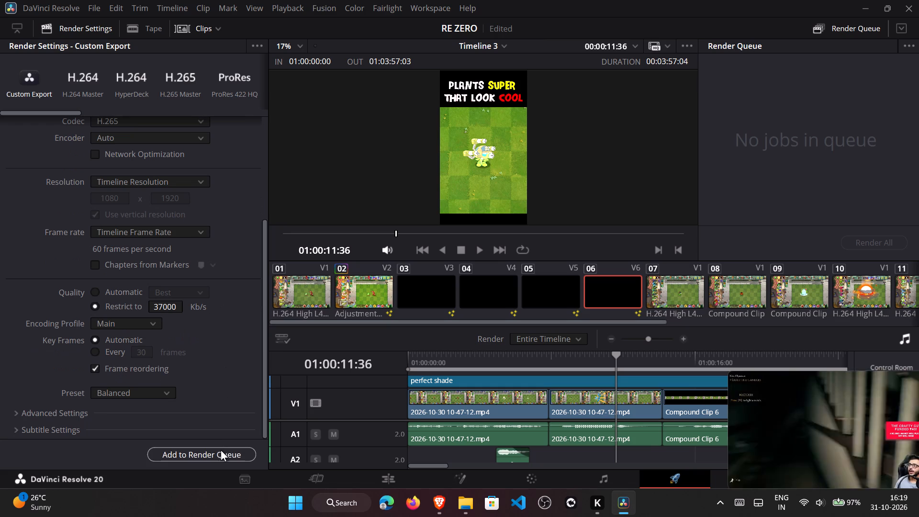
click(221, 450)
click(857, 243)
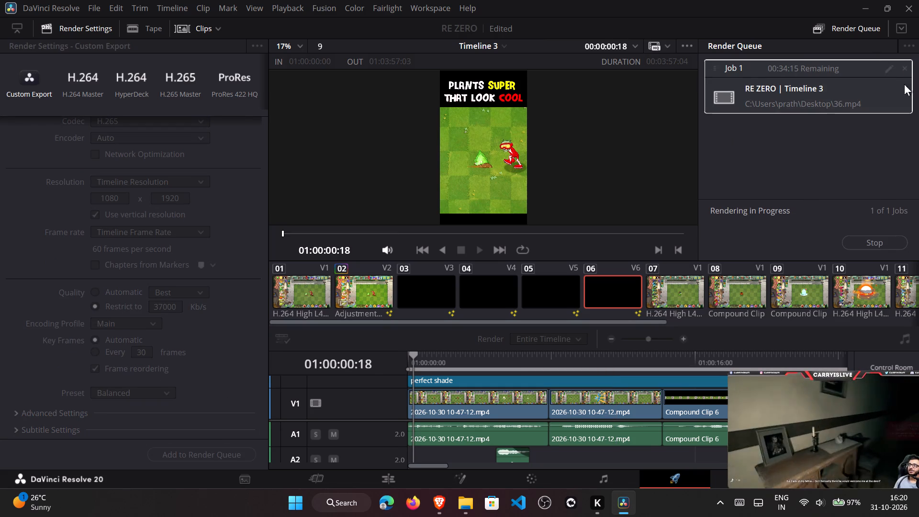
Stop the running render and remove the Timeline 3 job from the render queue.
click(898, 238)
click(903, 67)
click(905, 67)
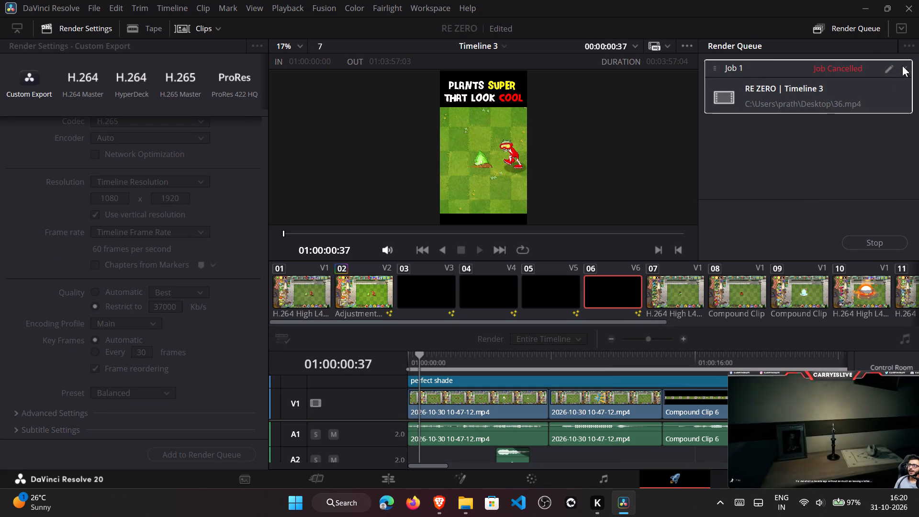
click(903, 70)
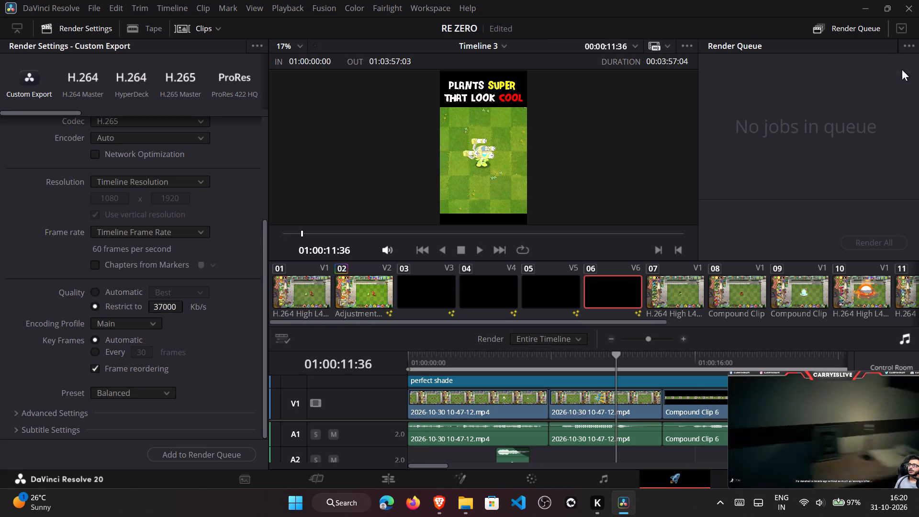
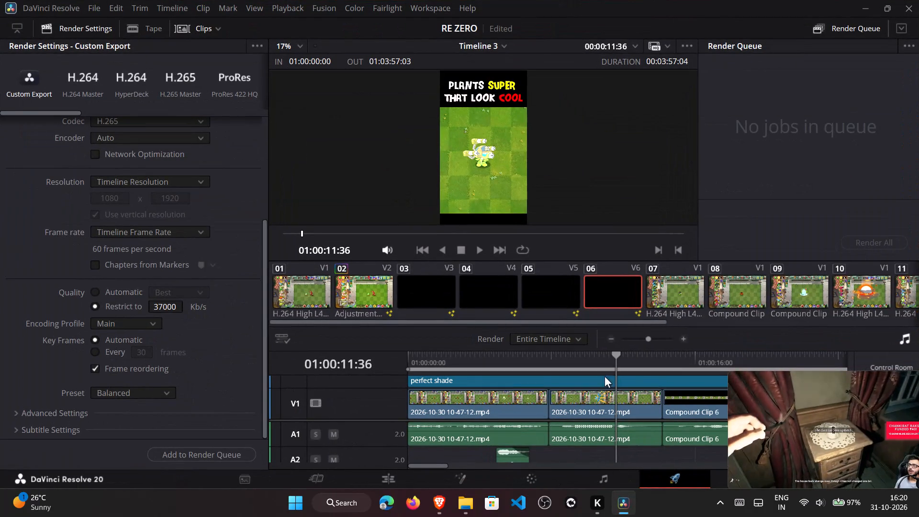
Set the render range of Timeline 3 to In/Out Range instead of the entire timeline.
click(580, 342)
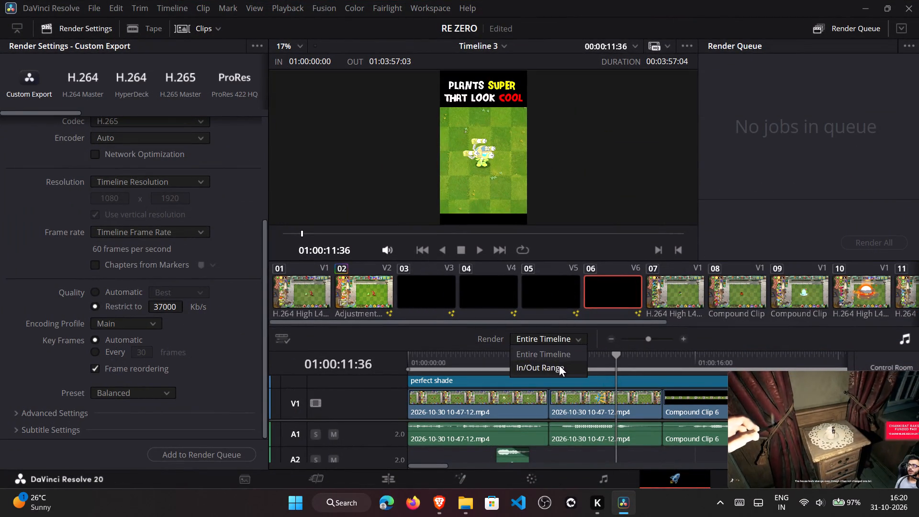
click(559, 365)
Pull the render out point back to about 01:00:41:03, near the end of the last gameplay clip.
triple_click(614, 337)
click(496, 357)
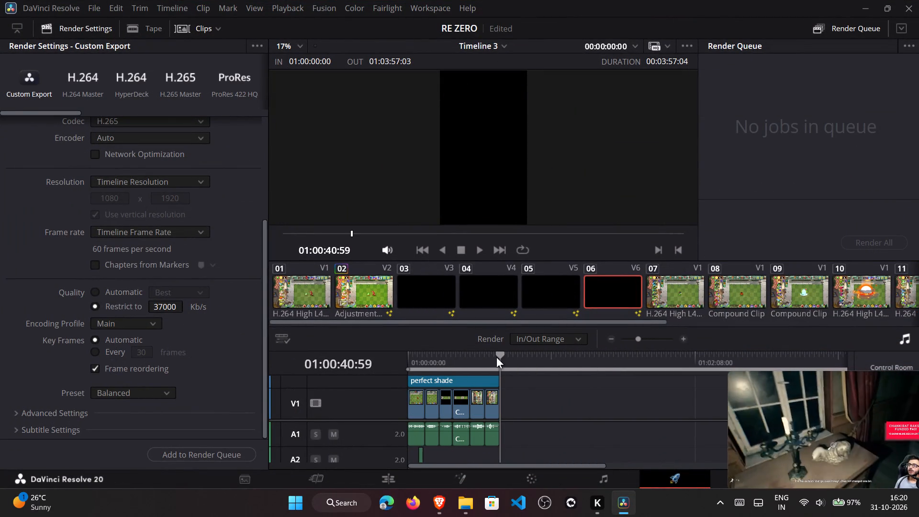
click(615, 337)
drag(672, 368, 669, 367)
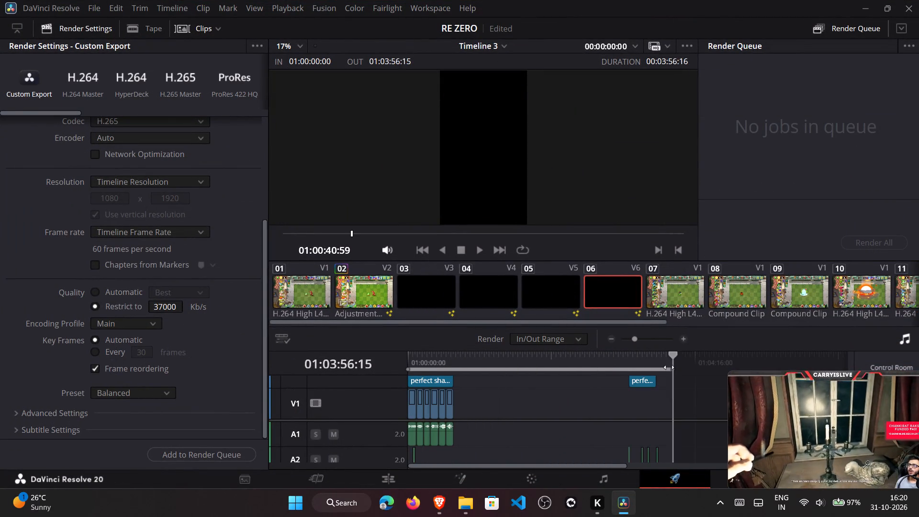
drag(669, 367, 454, 370)
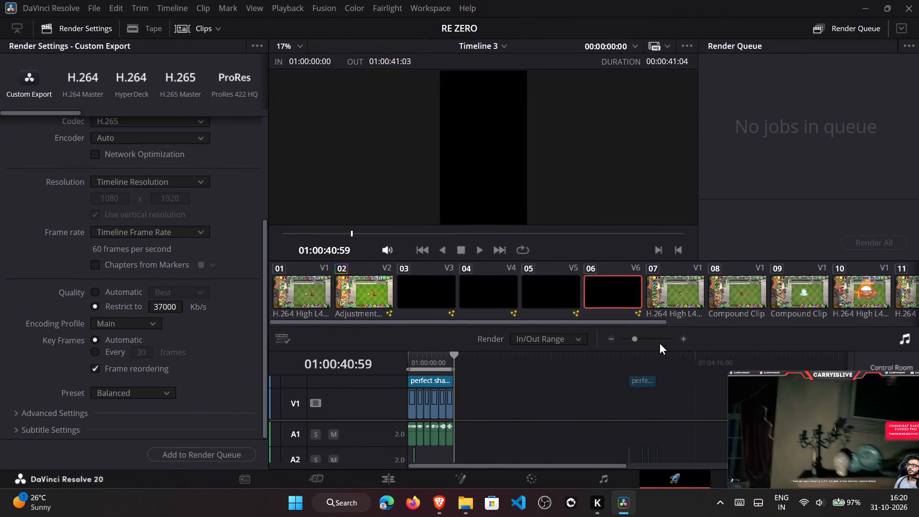
Fine-tune the render out point back toward the exact end of the last gameplay clip on V1.
triple_click(687, 338)
click(687, 338)
triple_click(687, 338)
click(687, 338)
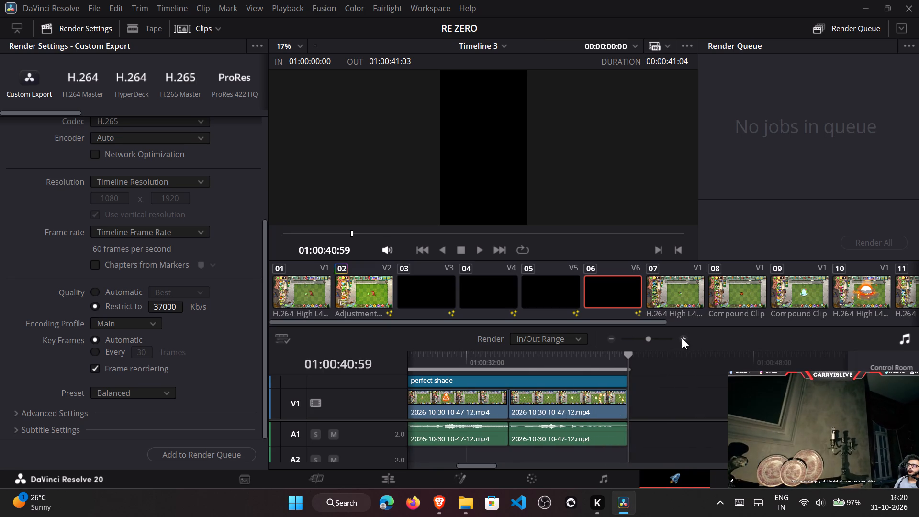
triple_click(682, 338)
triple_click(682, 338)
drag(725, 372, 689, 372)
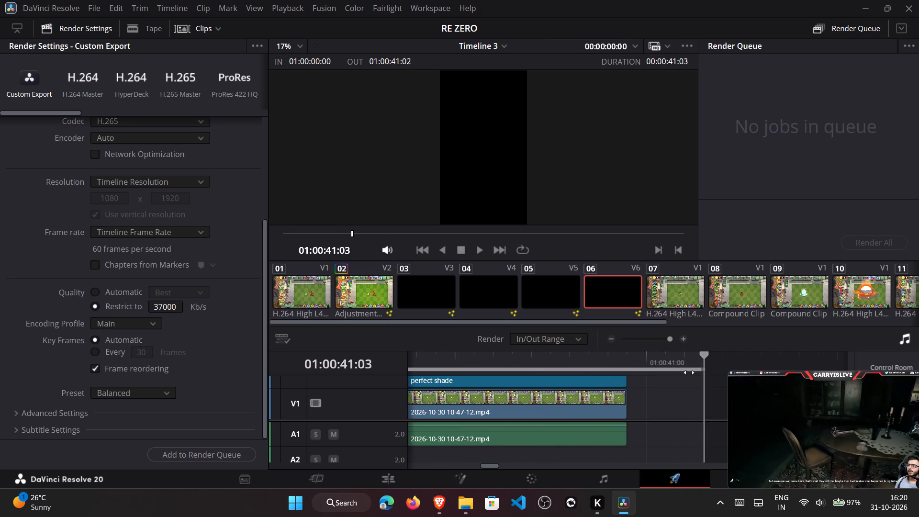
Shorten the render range so its out point sits at the end of the last gameplay clip, at 01:00:40:58.
drag(689, 372, 628, 373)
triple_click(683, 335)
click(683, 335)
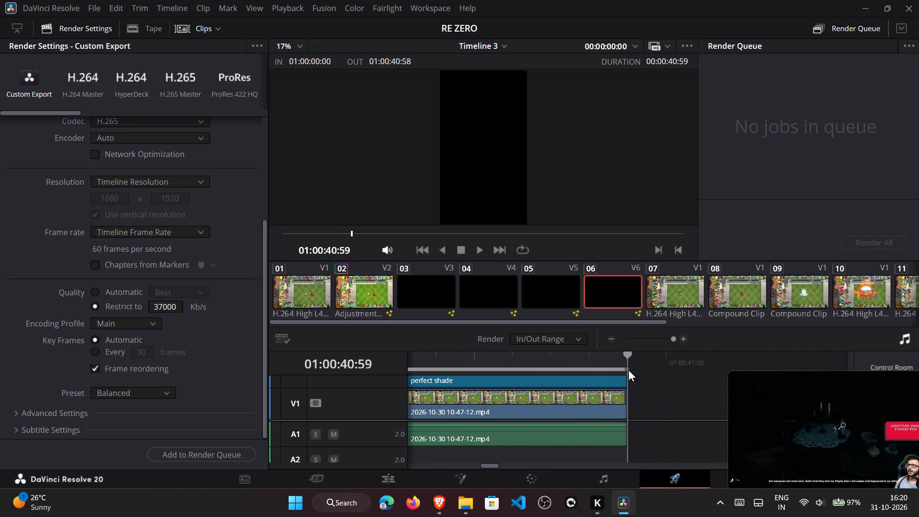
click(626, 370)
drag(630, 358, 649, 358)
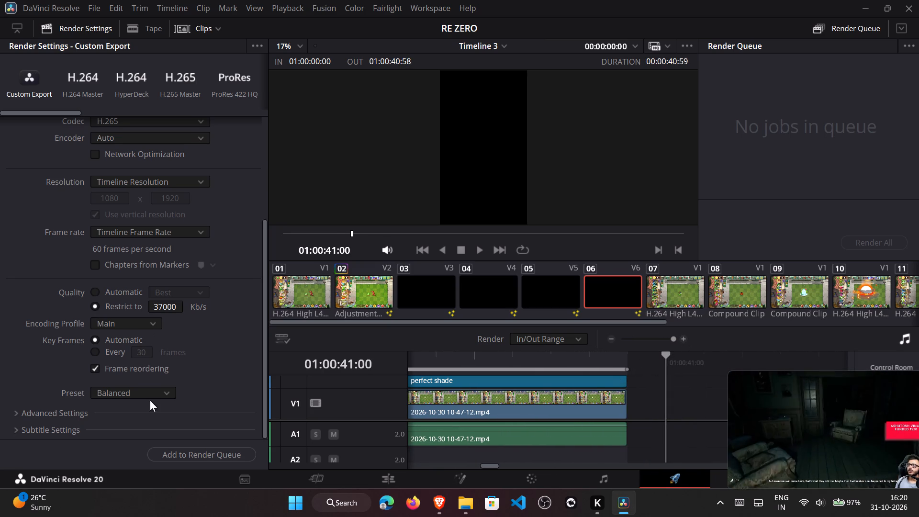
Add Timeline 3 to the render queue with the current export settings and start rendering the job.
scroll(182, 353, up, 2)
click(215, 453)
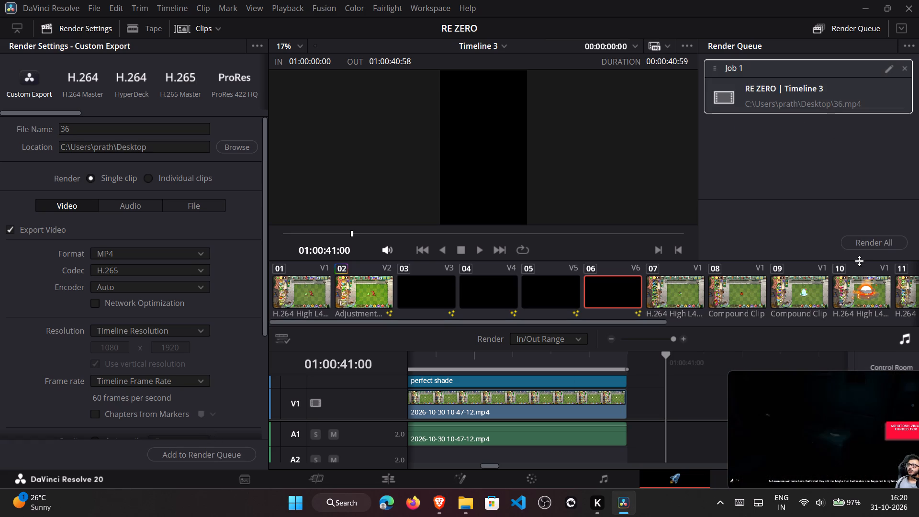
click(866, 247)
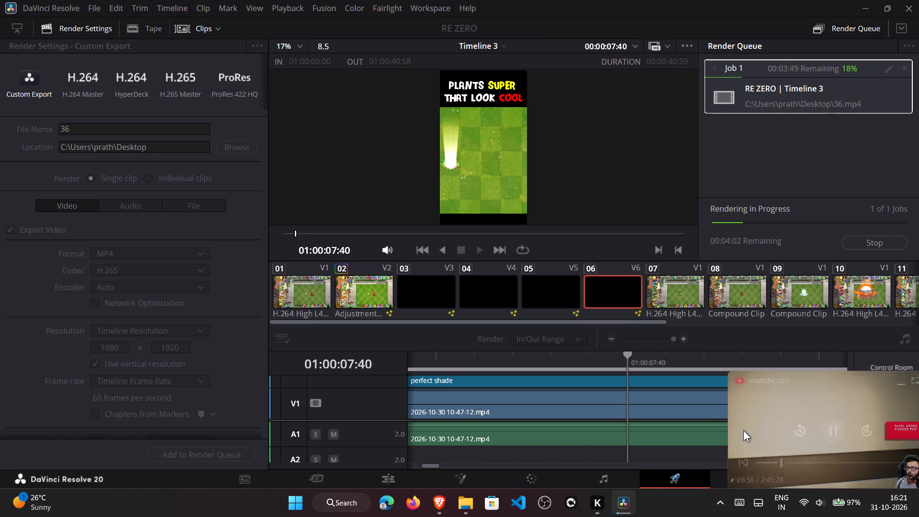
Enlarge the floating YouTube video to cover about three quarters of the screen's width, and return focus to DaVinci Resolve.
drag(731, 377, 230, 273)
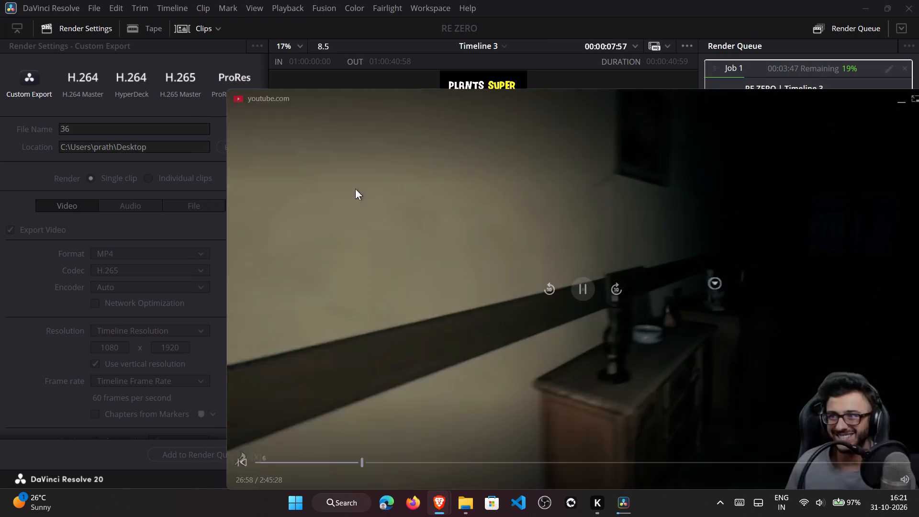
click(537, 33)
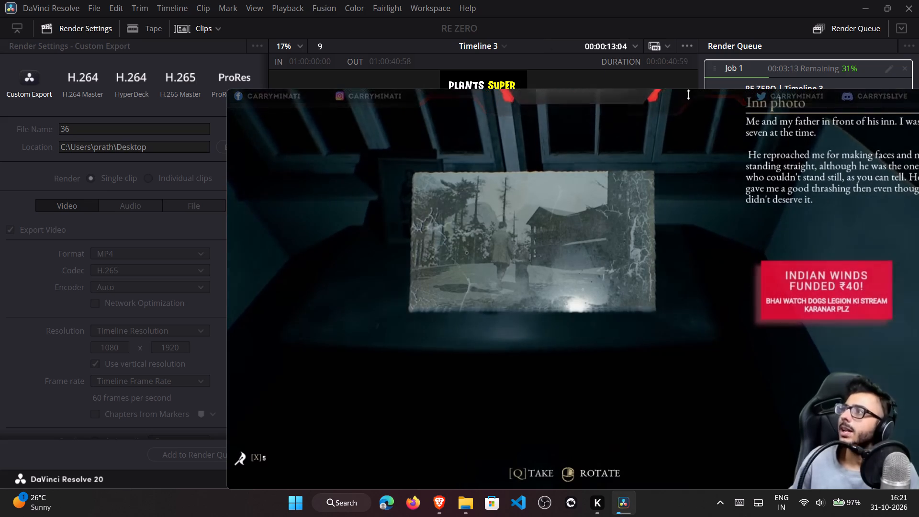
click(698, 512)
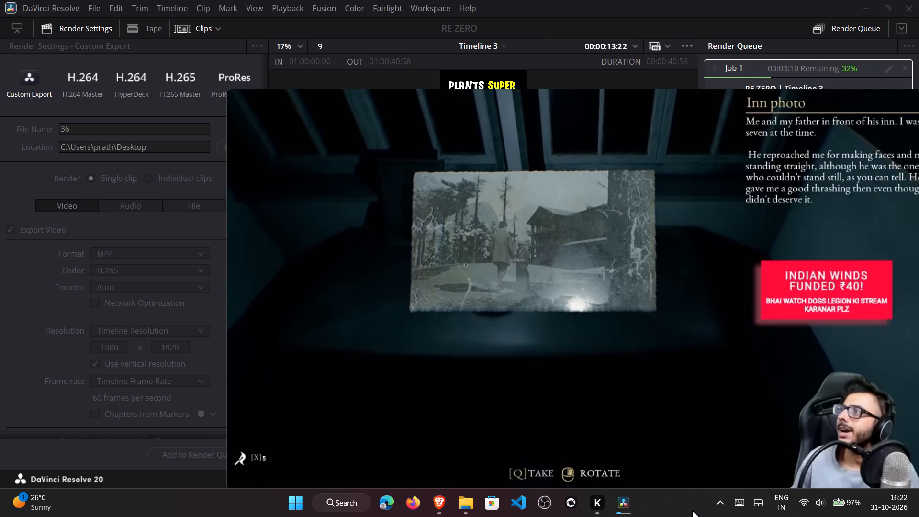
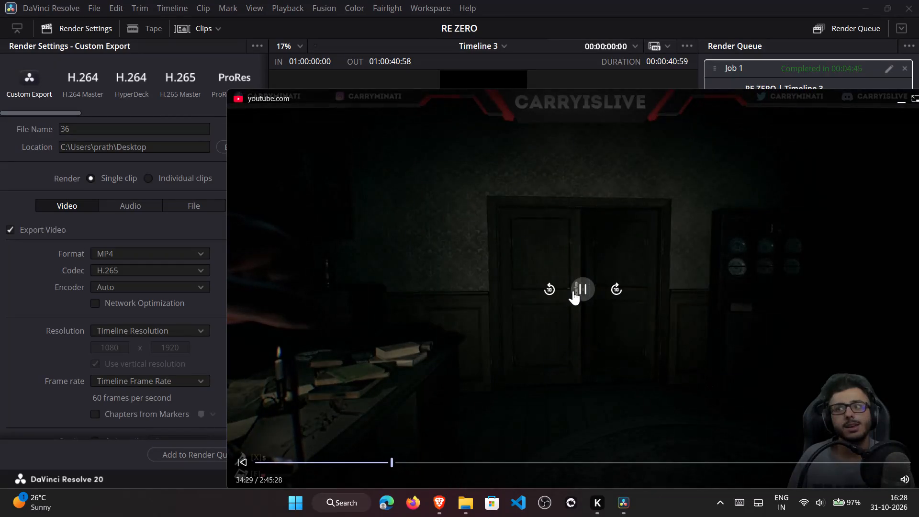
Pause the floating YouTube video and remove the completed Job 1 from the render queue.
click(573, 291)
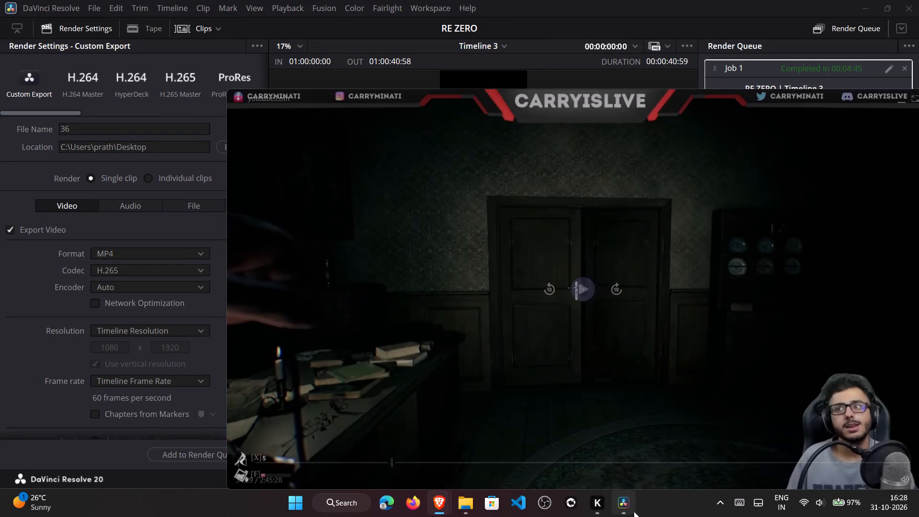
click(659, 512)
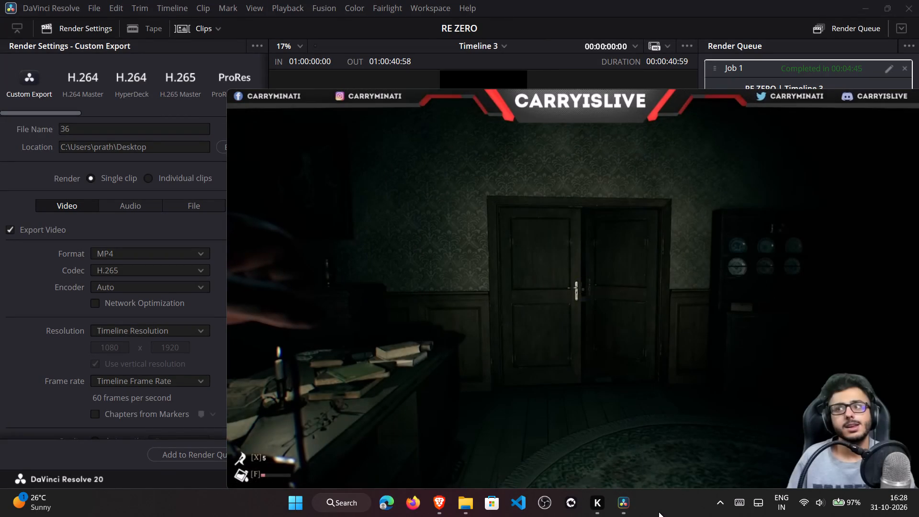
click(906, 67)
Switch to File Explorer, shrink the floating video to uncover the desktop, and move 36.mp4 from the desktop into the PvZ Fusion folder.
click(472, 509)
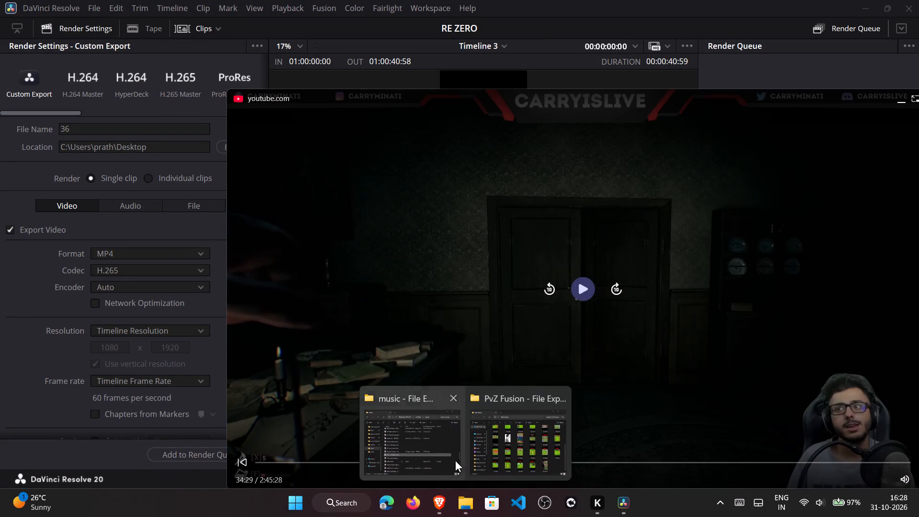
click(476, 458)
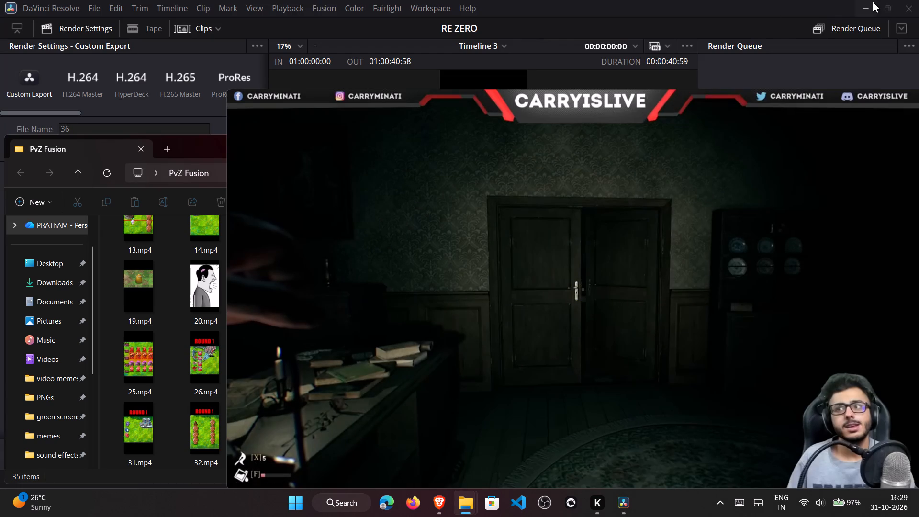
click(873, 1)
drag(228, 92, 704, 296)
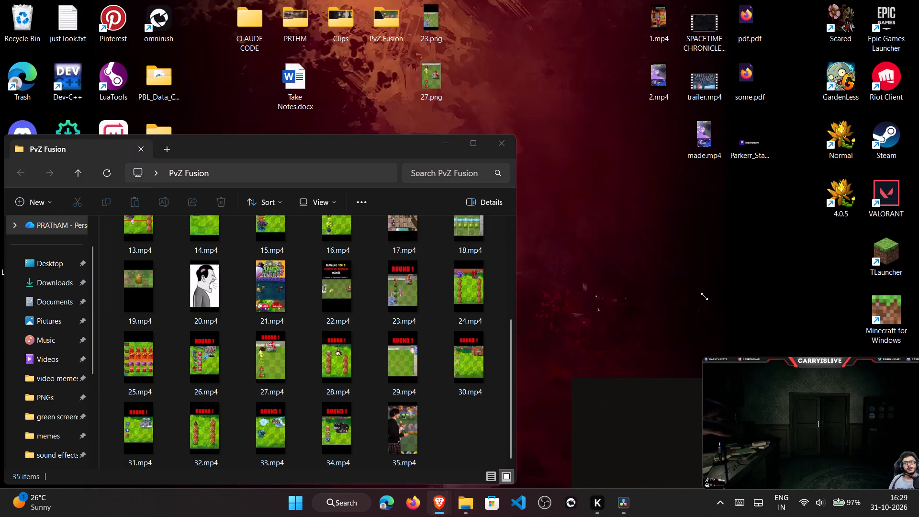
drag(704, 296, 685, 296)
drag(380, 148, 530, 99)
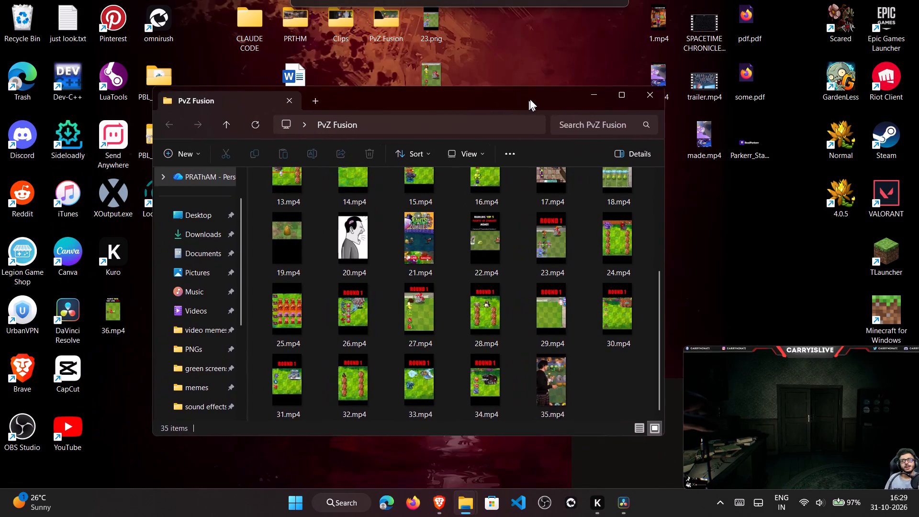
drag(530, 99, 594, 56)
drag(124, 329, 589, 309)
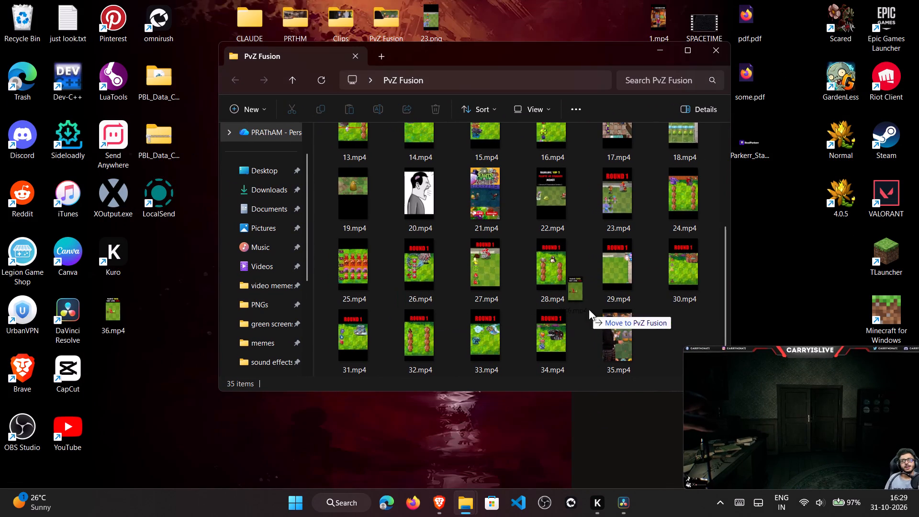
drag(589, 309, 653, 316)
click(547, 468)
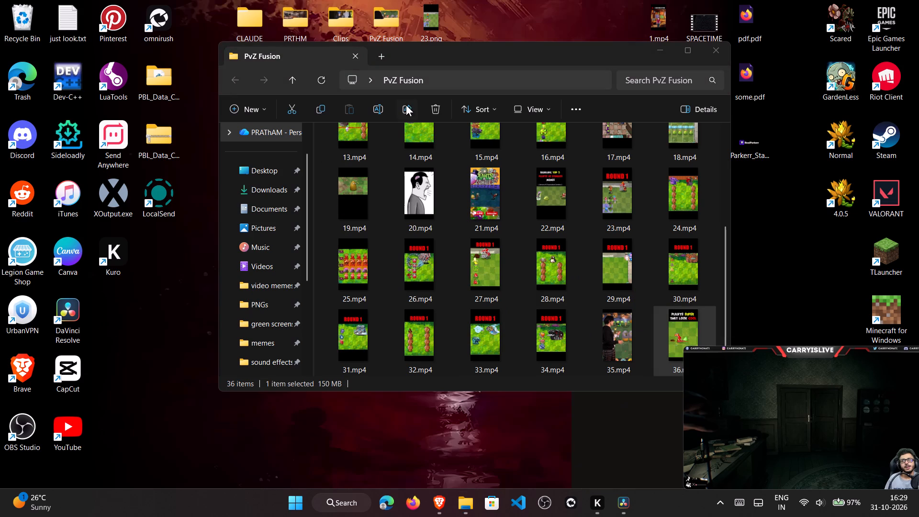
click(314, 84)
click(429, 463)
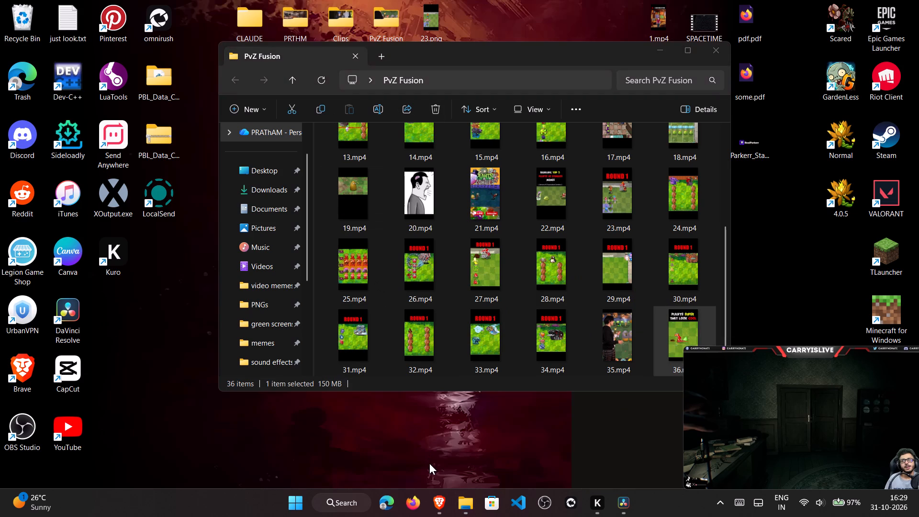
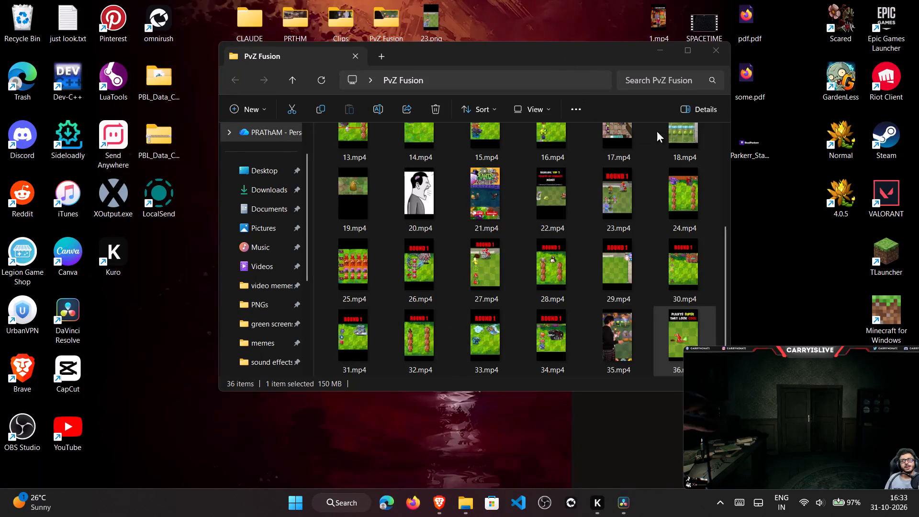
Bring the PvZ Fusion folder window back into focus.
click(667, 108)
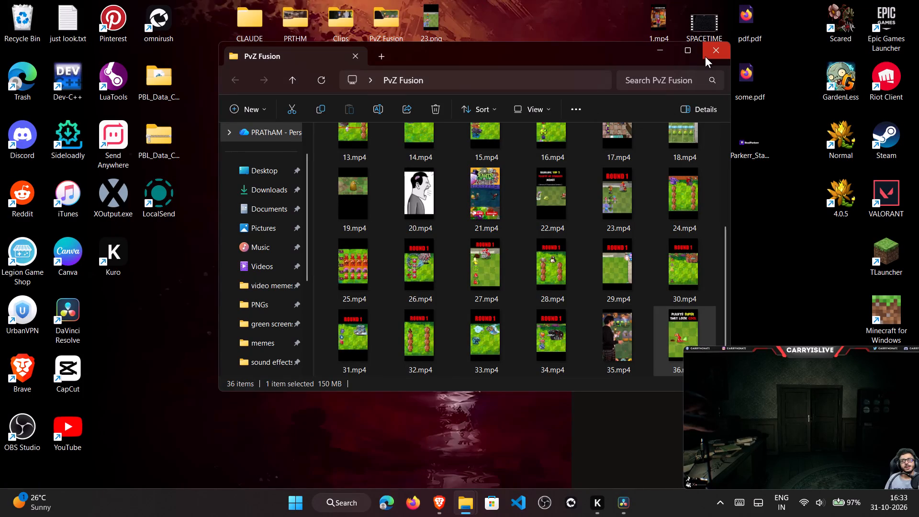
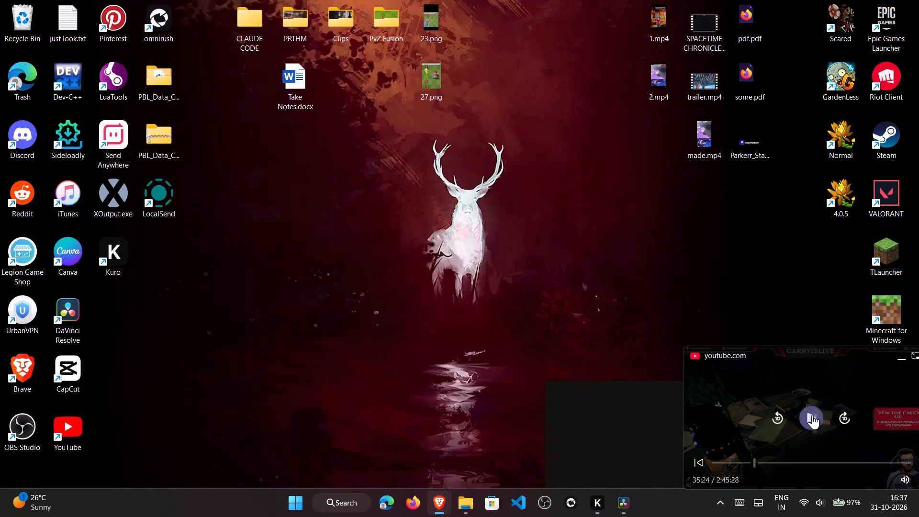
Shift the floating YouTube video slightly further inward on the desktop.
click(505, 216)
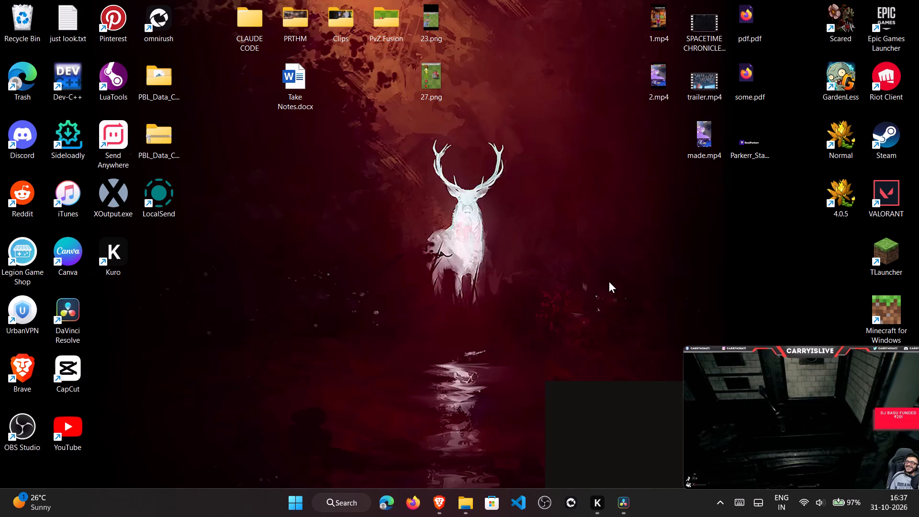
drag(733, 370, 715, 373)
click(600, 324)
Switch to DaVinci Resolve and bring up Timeline 3 on the Edit page.
click(628, 516)
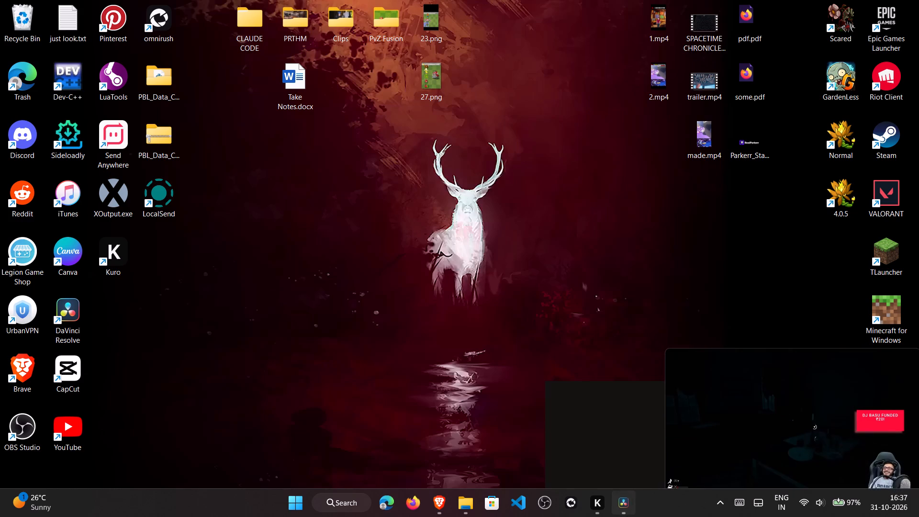
click(609, 343)
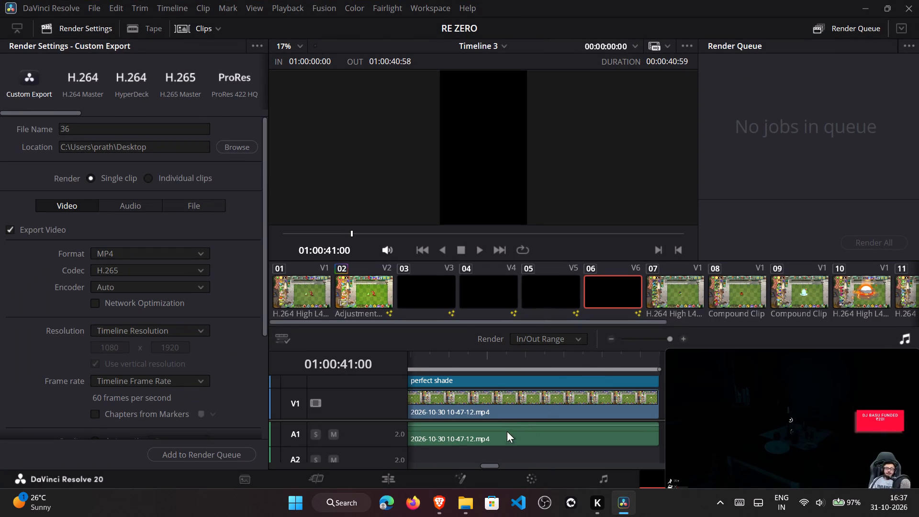
click(607, 343)
click(487, 467)
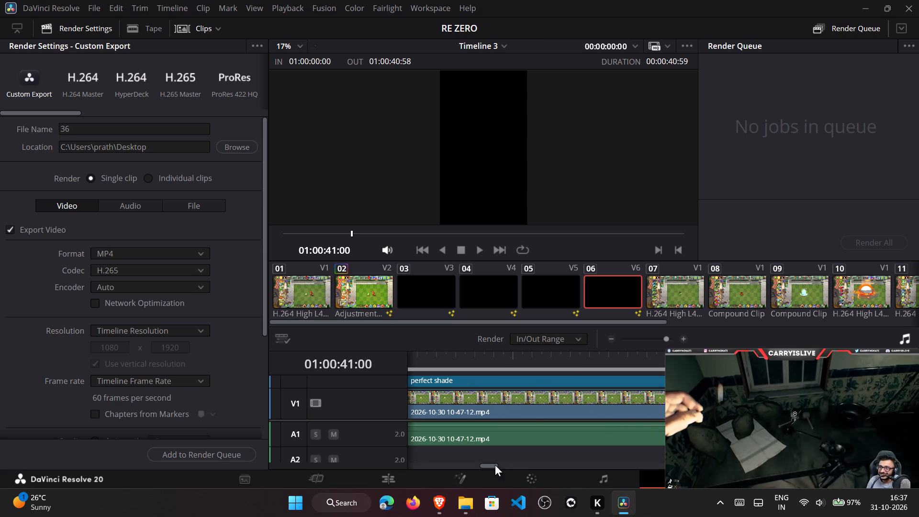
triple_click(609, 340)
click(609, 340)
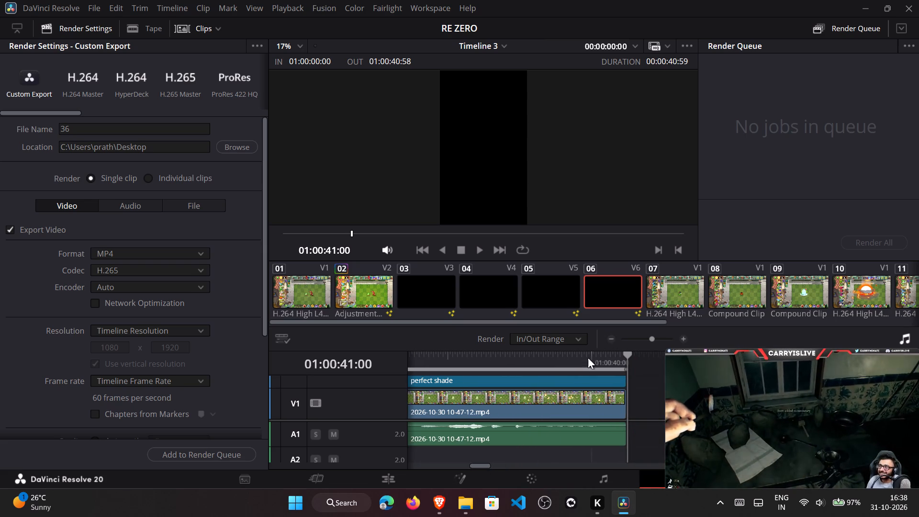
click(407, 478)
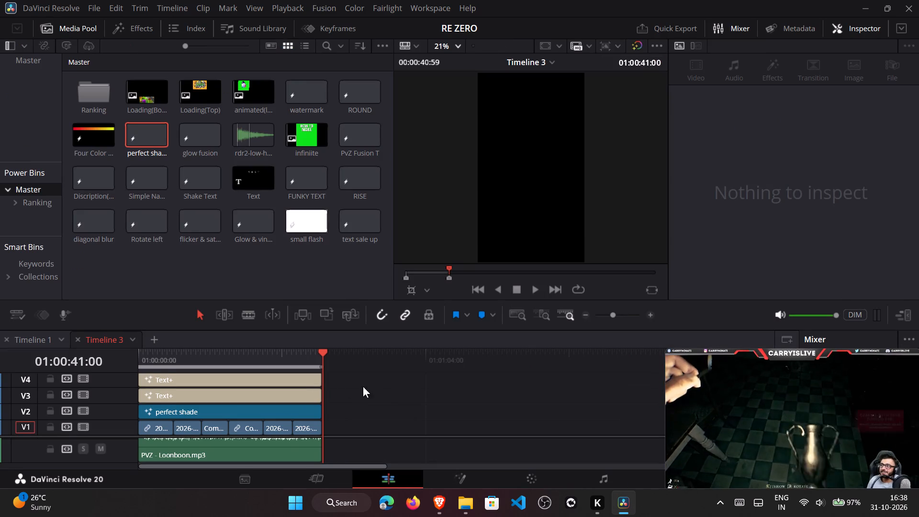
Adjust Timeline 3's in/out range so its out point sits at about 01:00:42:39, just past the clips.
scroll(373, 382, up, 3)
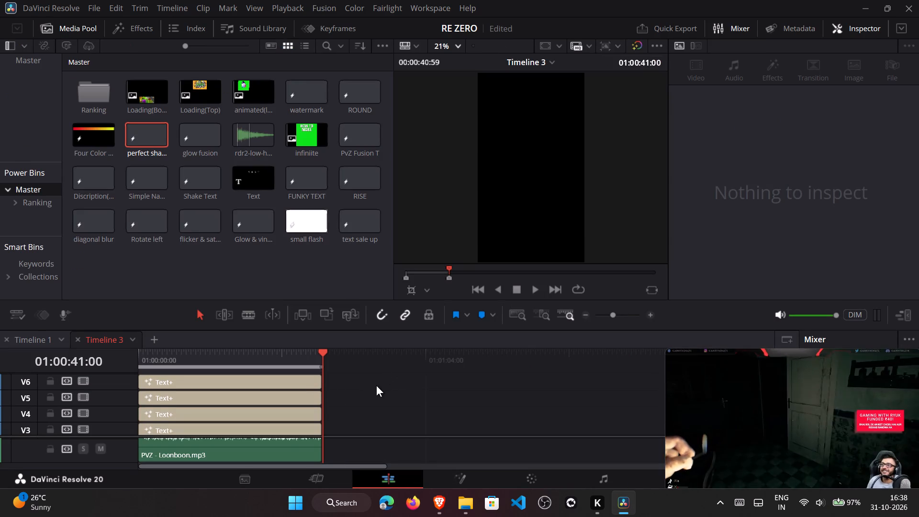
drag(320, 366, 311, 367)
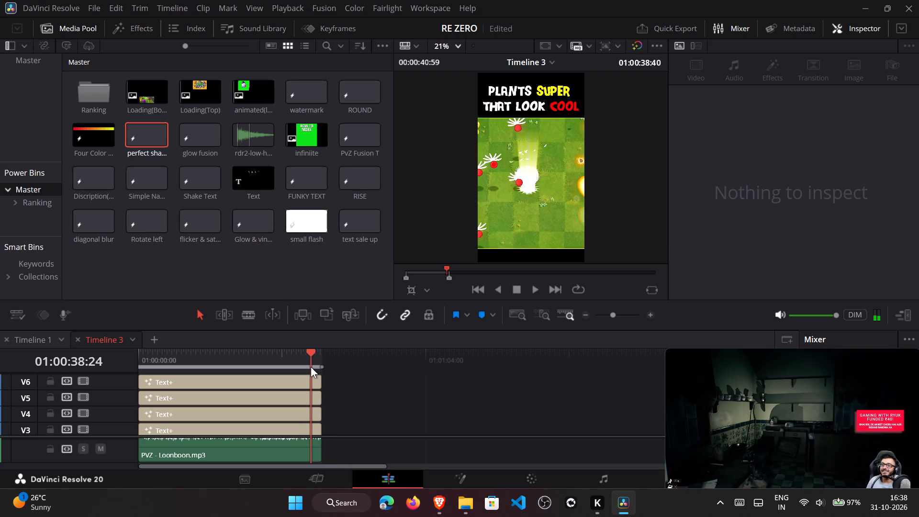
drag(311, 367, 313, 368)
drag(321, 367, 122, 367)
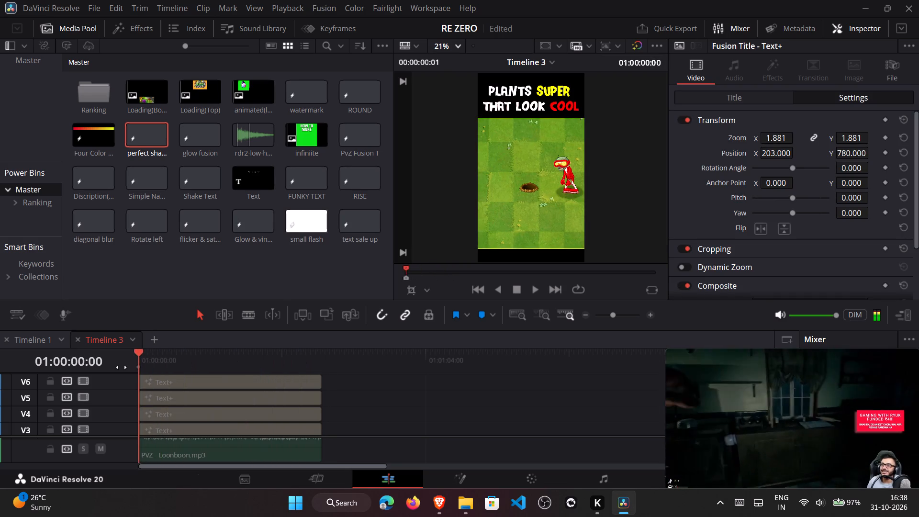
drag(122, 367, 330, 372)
Set the render range to Entire Timeline in the delivery settings and return to the Edit page.
click(654, 480)
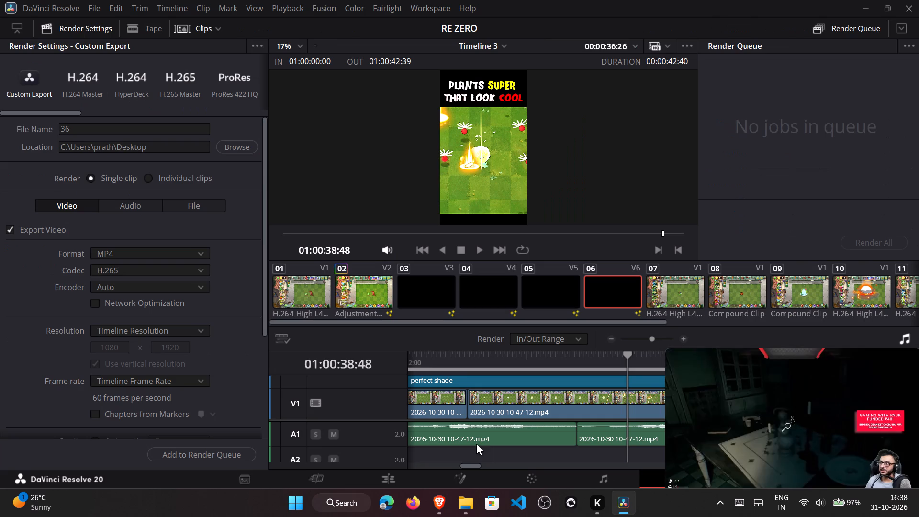
click(573, 341)
click(557, 359)
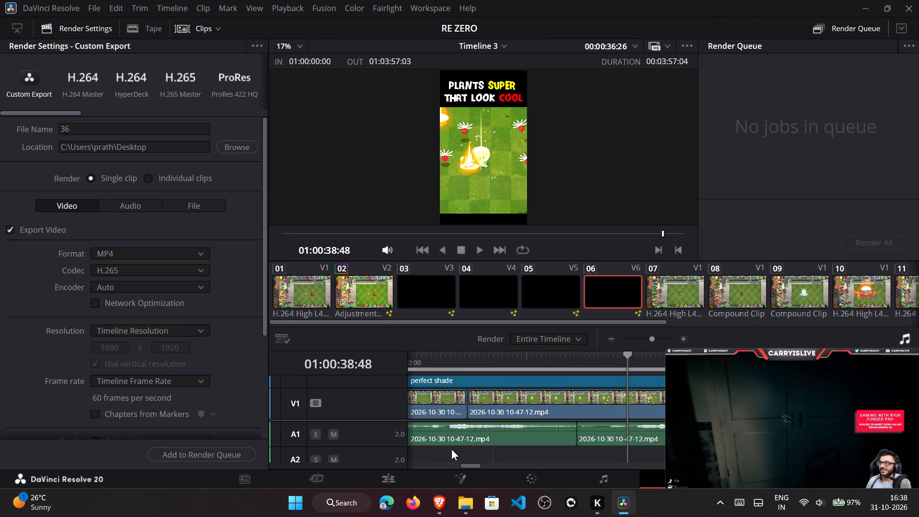
click(407, 474)
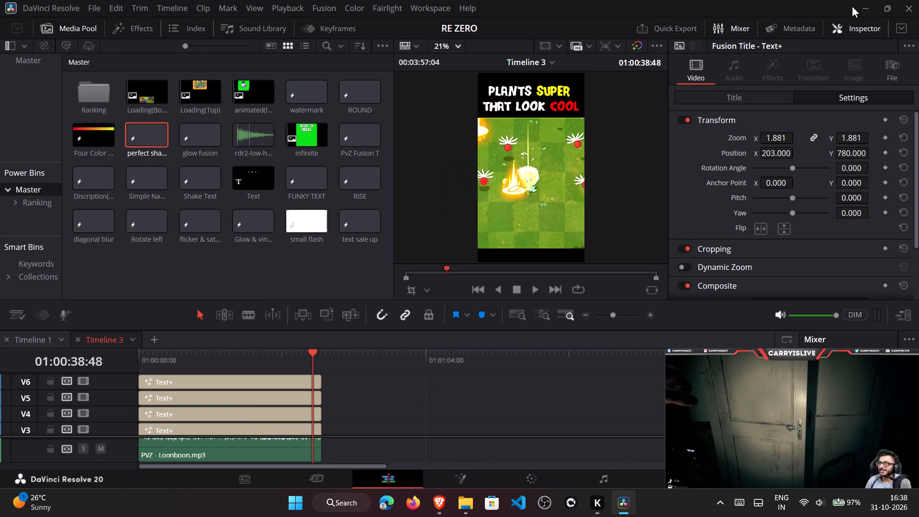
click(852, 6)
Change the render file name to 37 in the delivery settings.
click(656, 486)
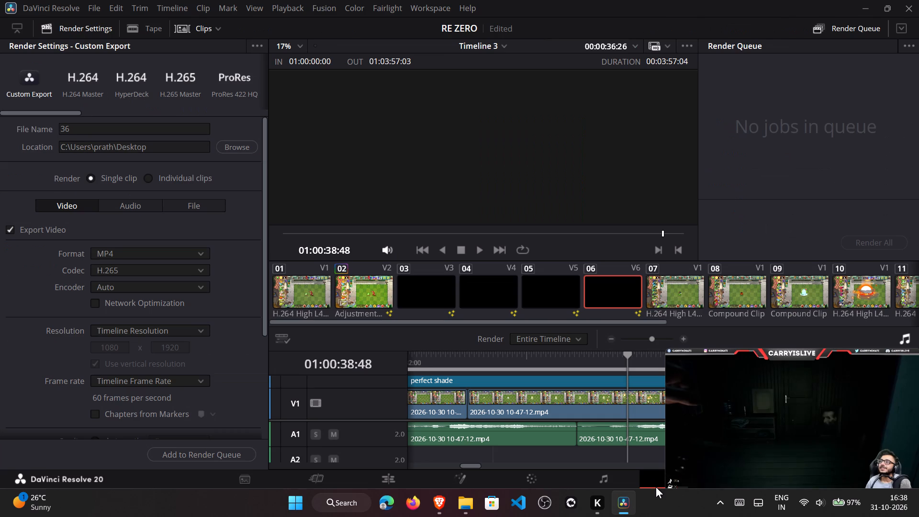
click(126, 132)
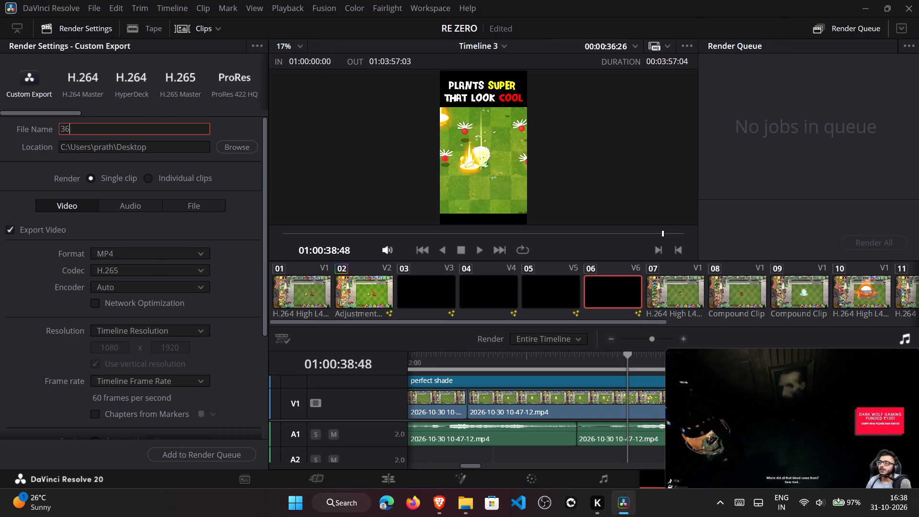
key(BackSpace)
key(7)
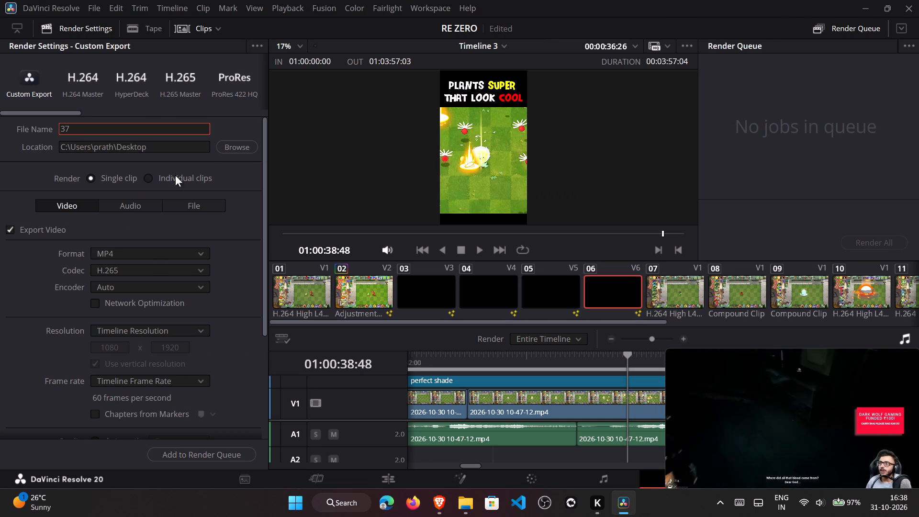
click(219, 166)
Delete all the video, title and audio clips from Timeline 3 on the Edit page.
click(374, 480)
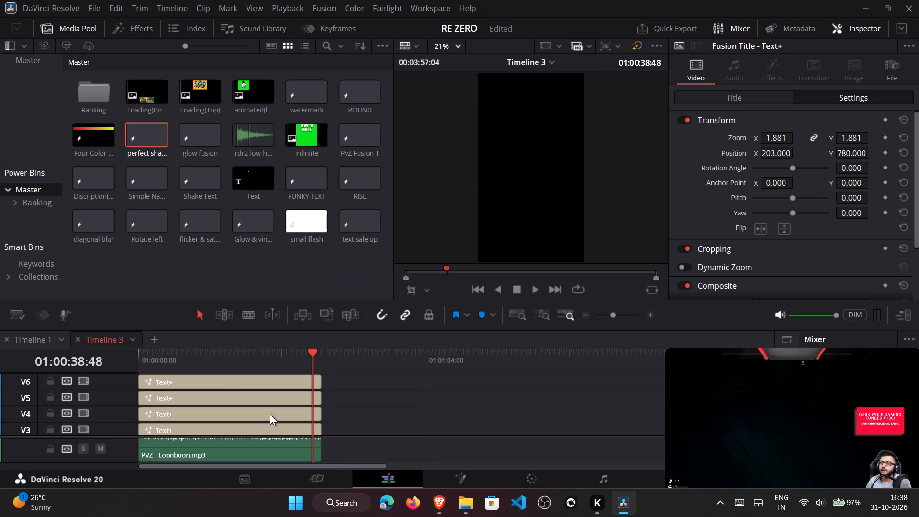
drag(347, 377, 145, 470)
right_click(162, 454)
click(194, 254)
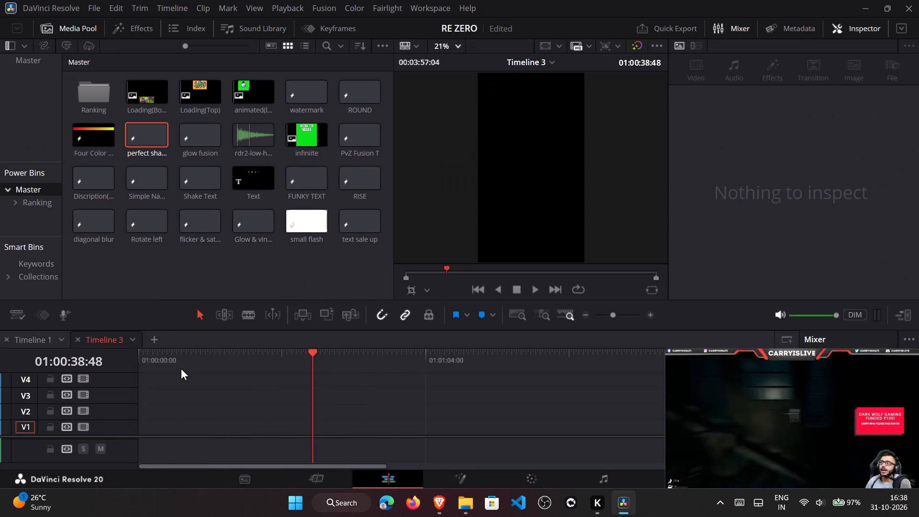
Show the contents of the project's own Master bin in the media pool instead of the power bin.
scroll(165, 416, up, 2)
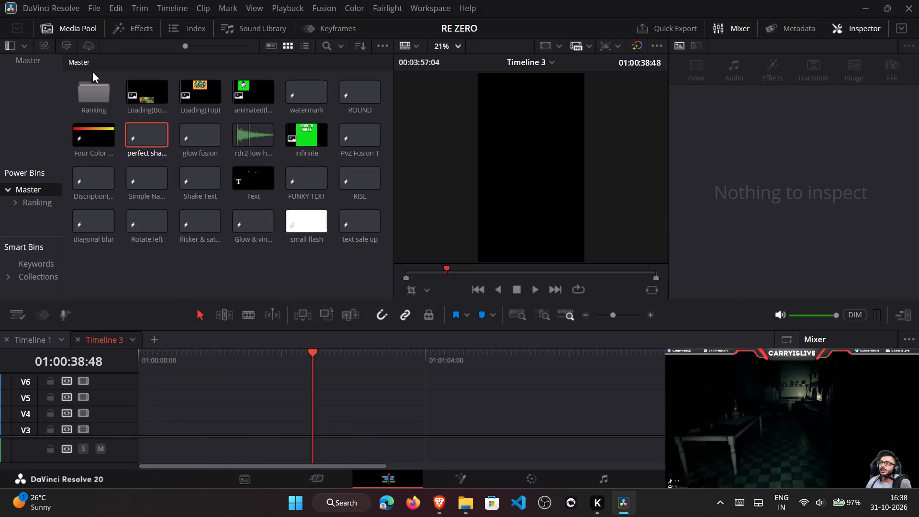
click(39, 65)
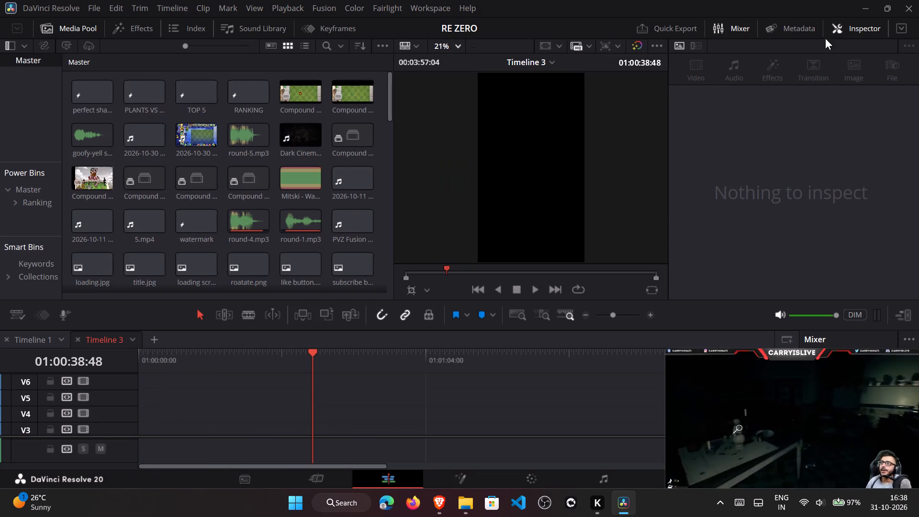
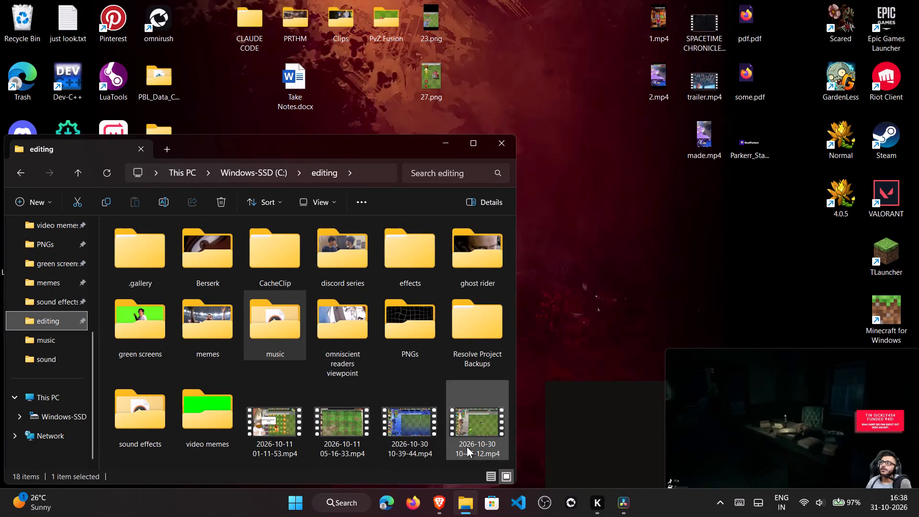
double_click(423, 438)
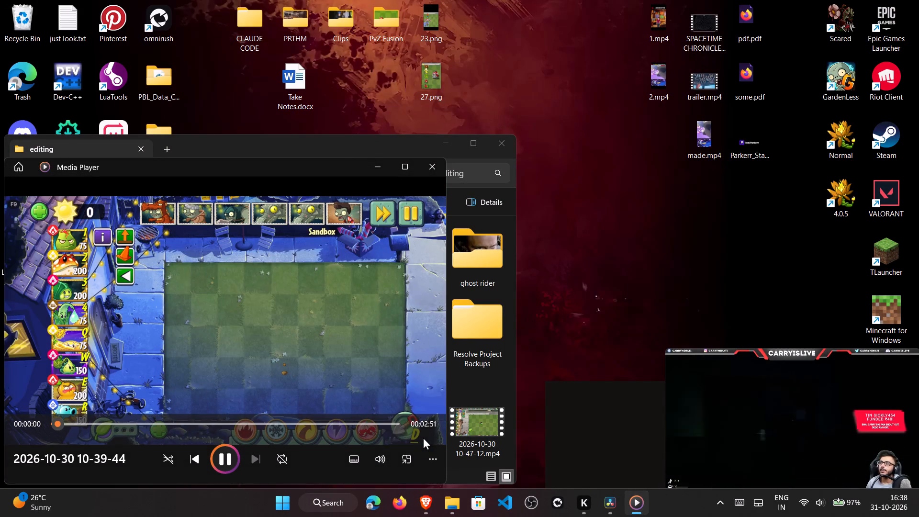
click(89, 422)
click(147, 422)
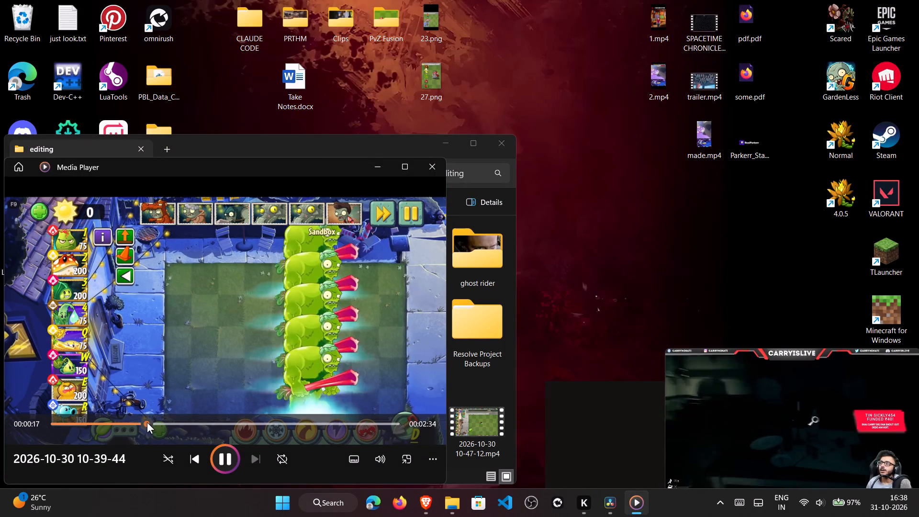
click(174, 422)
click(220, 421)
click(220, 421)
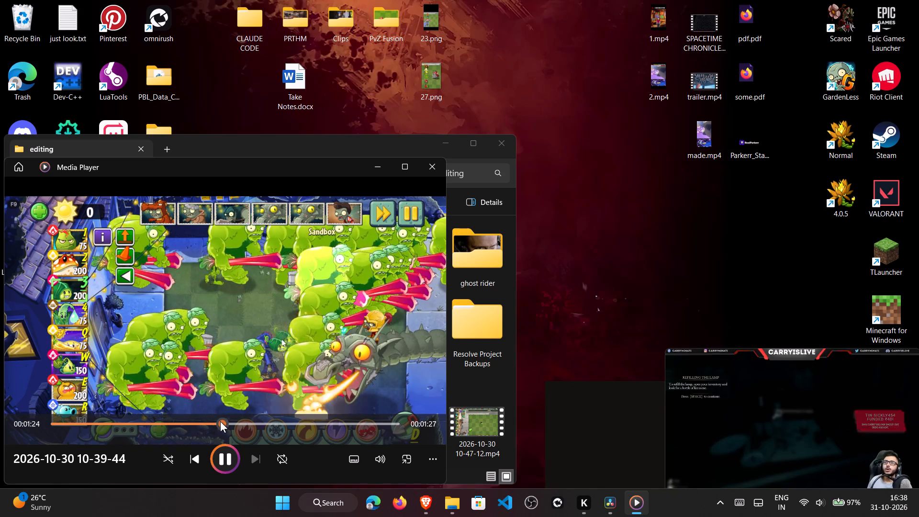
click(440, 161)
click(466, 417)
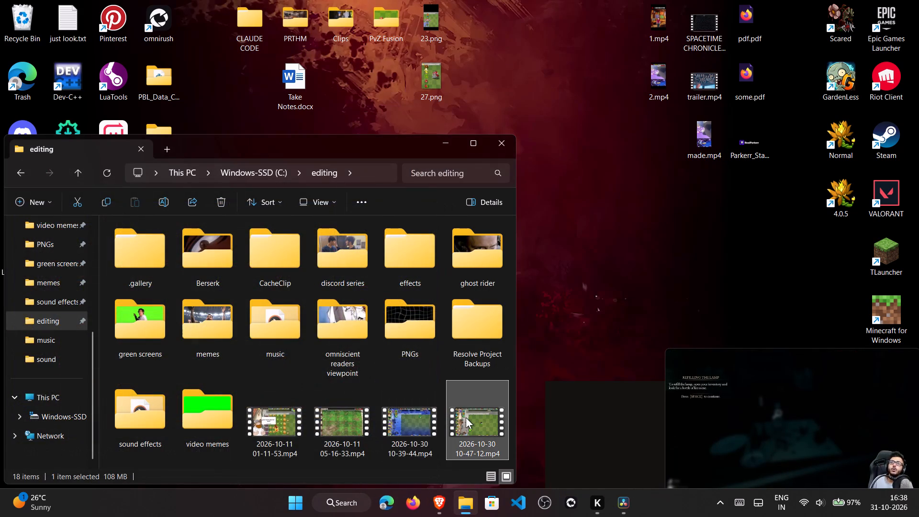
click(222, 208)
click(421, 395)
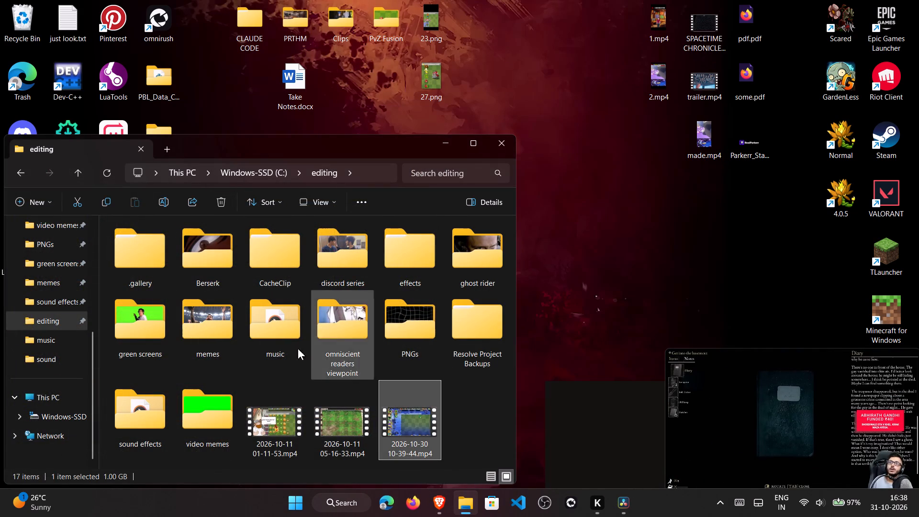
click(214, 203)
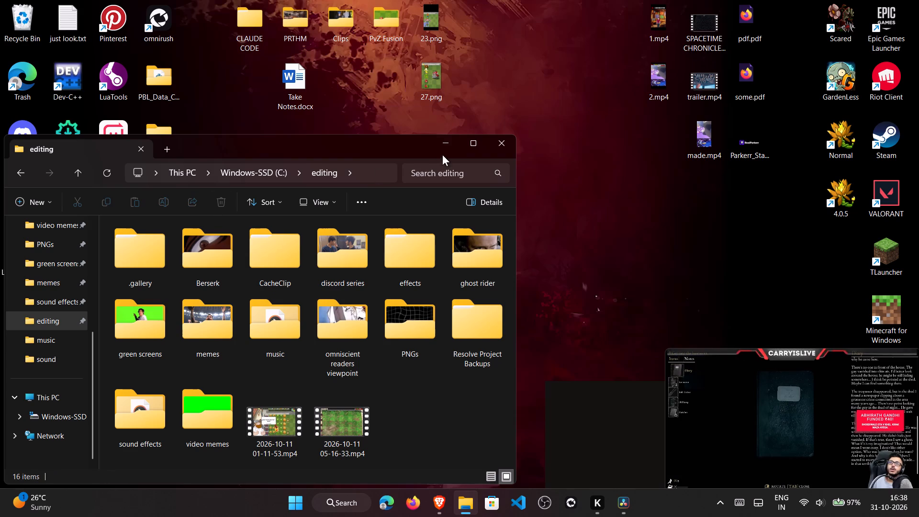
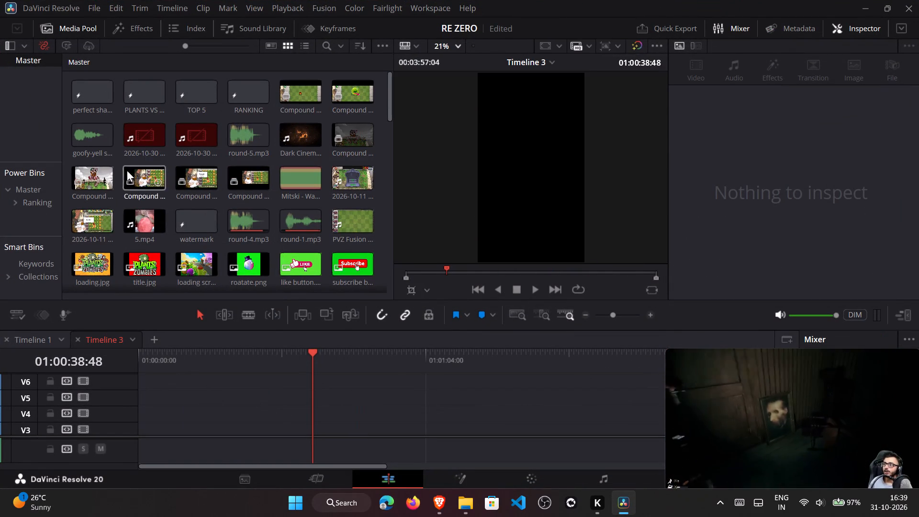
In DaVinci Resolve, remove the four title clips, including TOP 5 and RANKING, and the two compound clips beside them from the Master bin.
drag(65, 91, 351, 89)
right_click(348, 90)
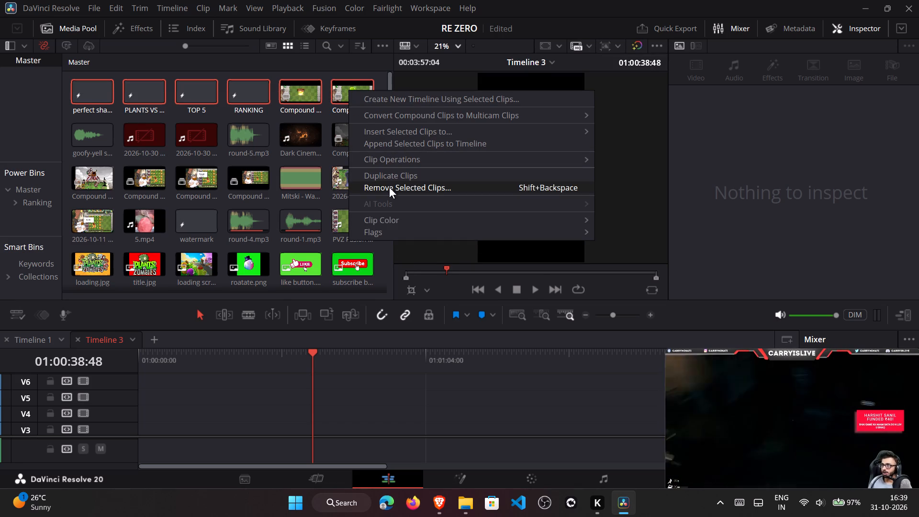
click(389, 187)
click(544, 295)
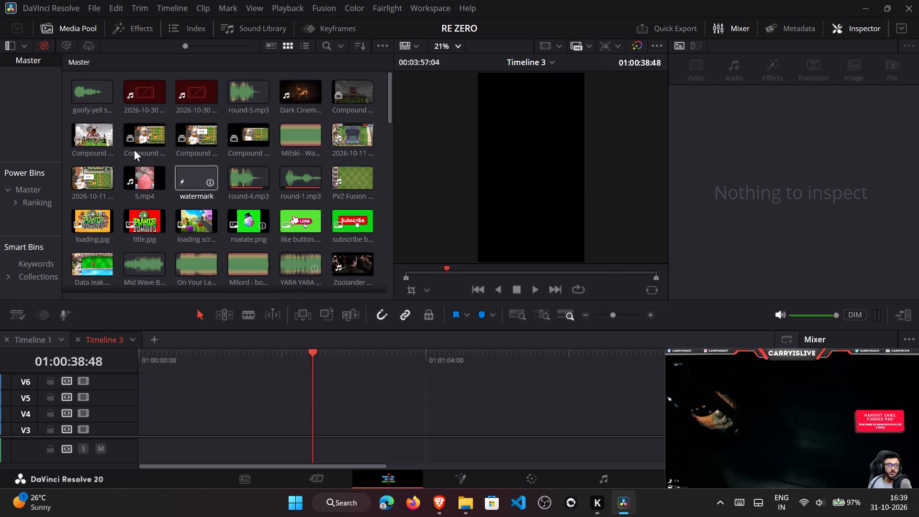
Remove the goofy-yell sound, the two offline 2026-10-30 recordings and round-5.mp3 from the Master bin.
drag(67, 88, 241, 99)
right_click(241, 99)
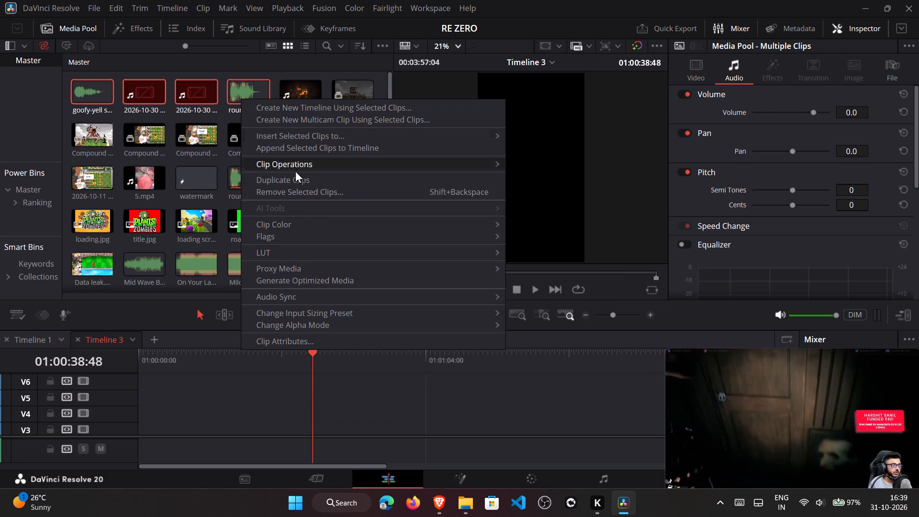
click(305, 197)
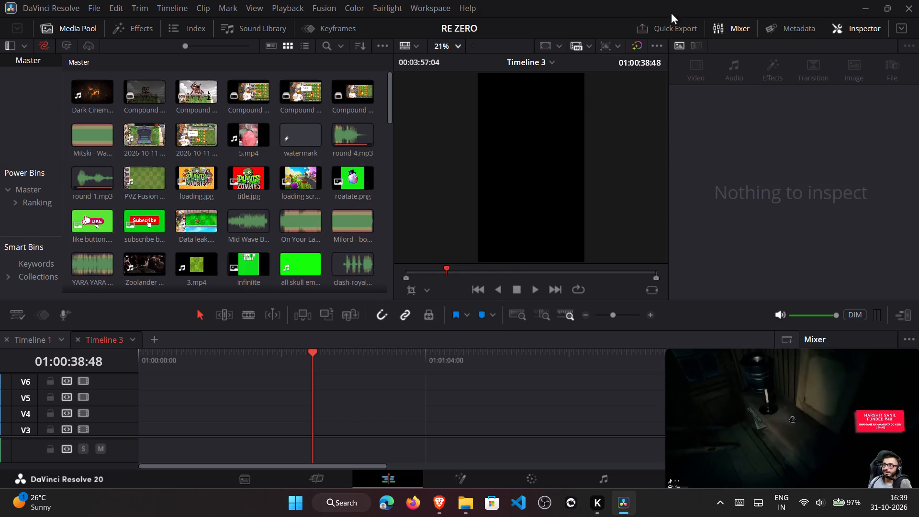
Check the project for missing clips that need relinking, and close the Relink Media check.
scroll(214, 146, down, 3)
scroll(94, 123, up, 8)
click(35, 112)
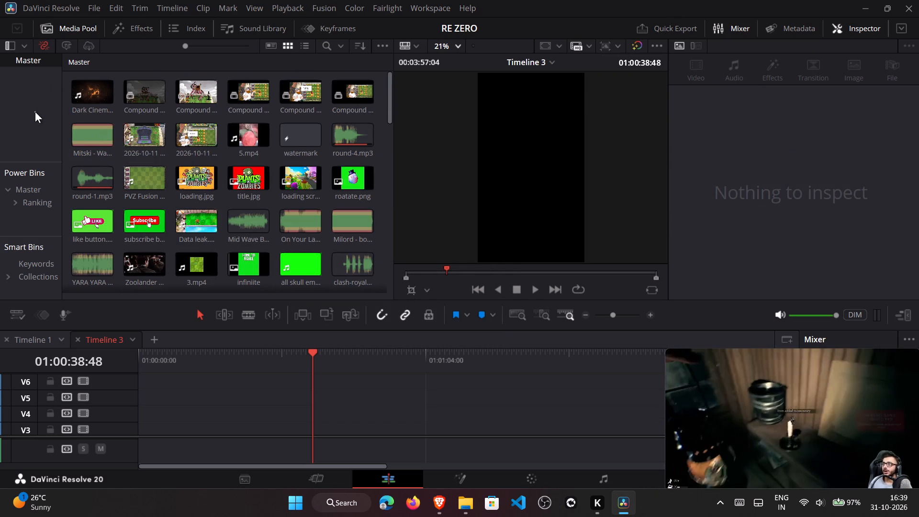
click(49, 45)
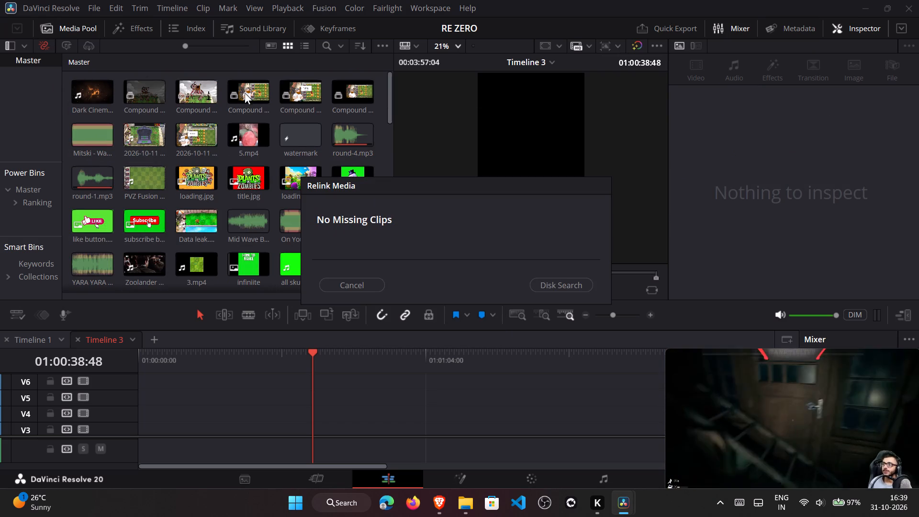
click(357, 281)
click(411, 173)
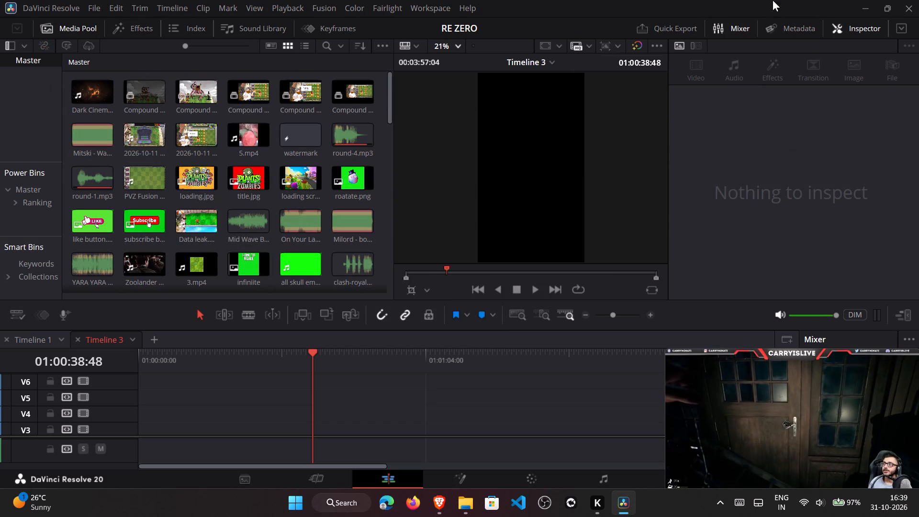